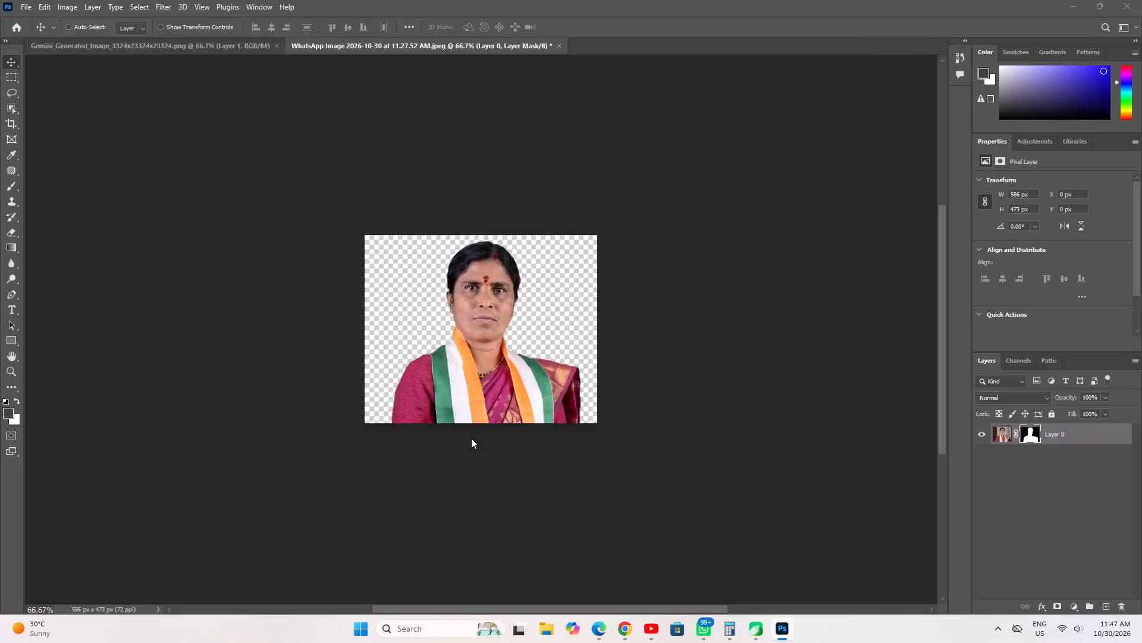
Save the masked photo as a new Photoshop file named AAAAAAAAAAAA instead of replacing the existing PSD, and close it.
left_click(822, 580)
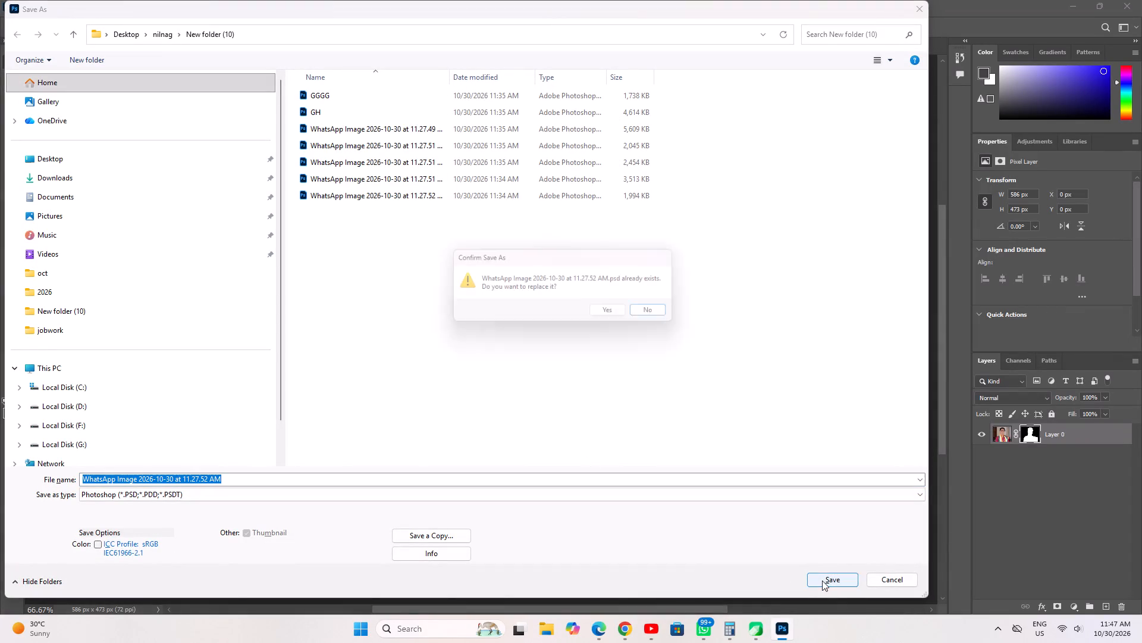
left_click(654, 311)
key("a")
key("a")
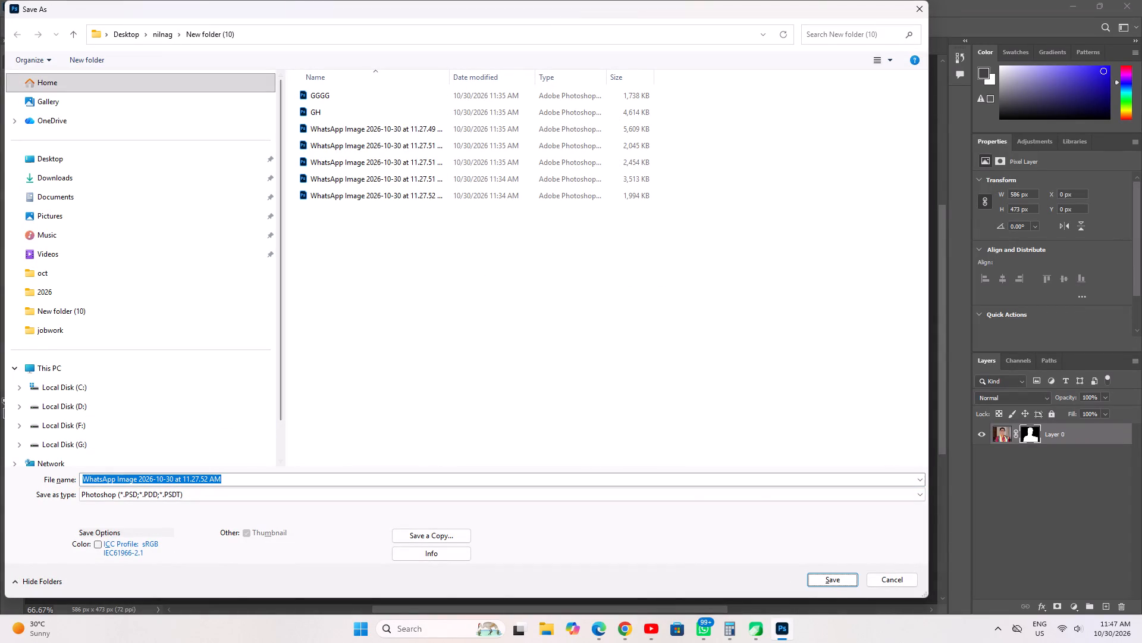
double_click(195, 477)
left_click_drag(256, 476, 0, 458)
key("a")
key("a")
key("a")
key("a")
key("a")
key("a")
key("a")
key("a")
key("a")
key("a")
key("a")
key("a")
key("a")
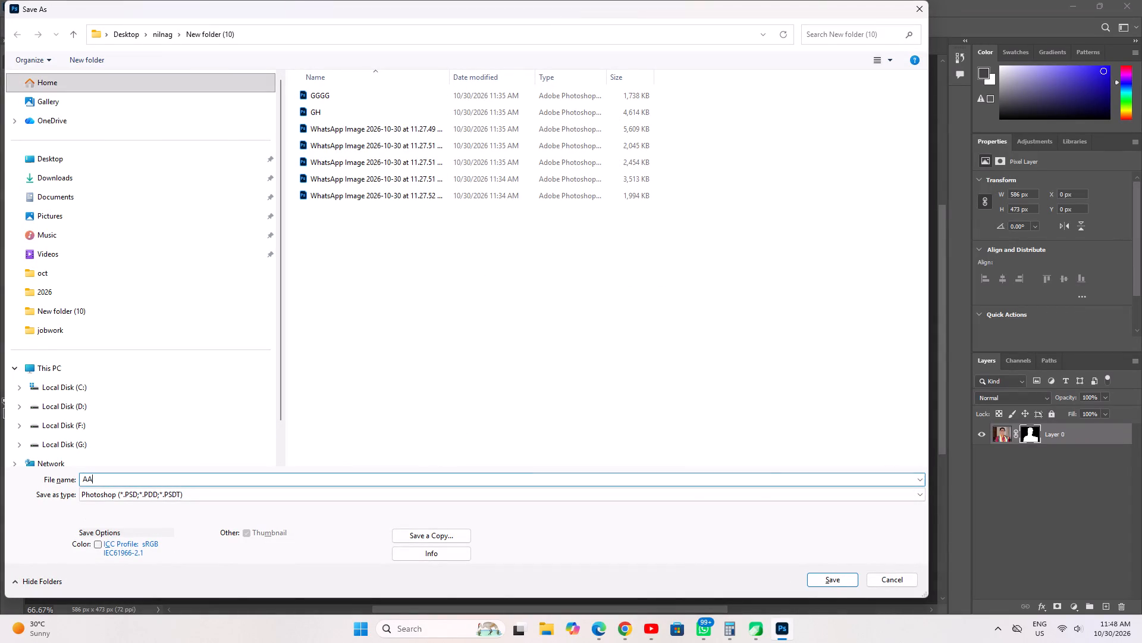
left_click(834, 583)
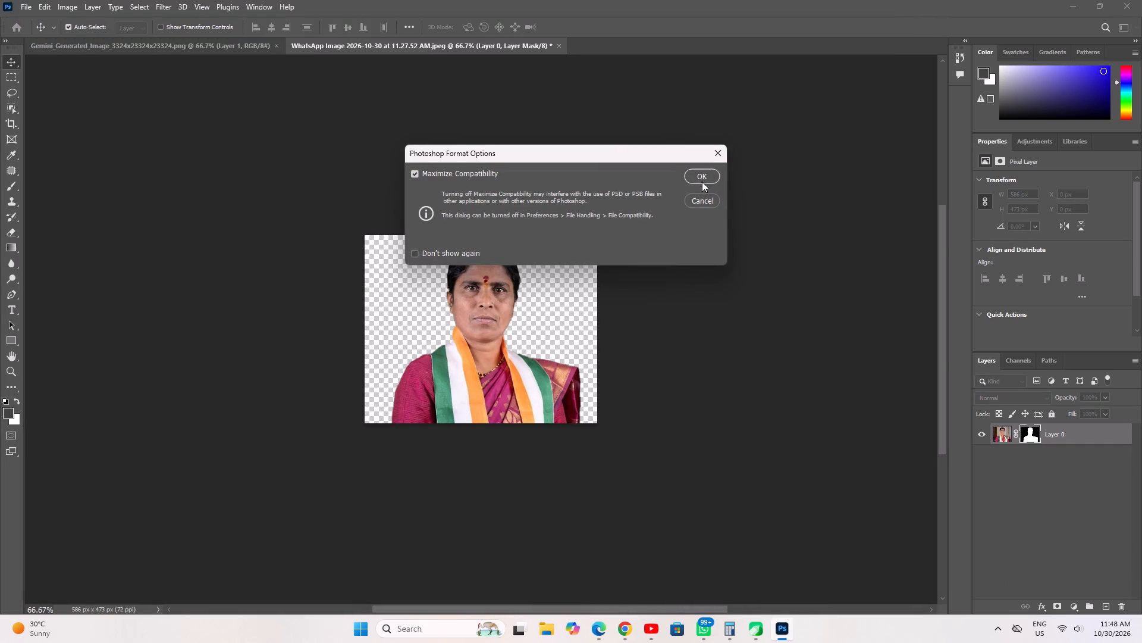
left_click(701, 177)
left_click(465, 47)
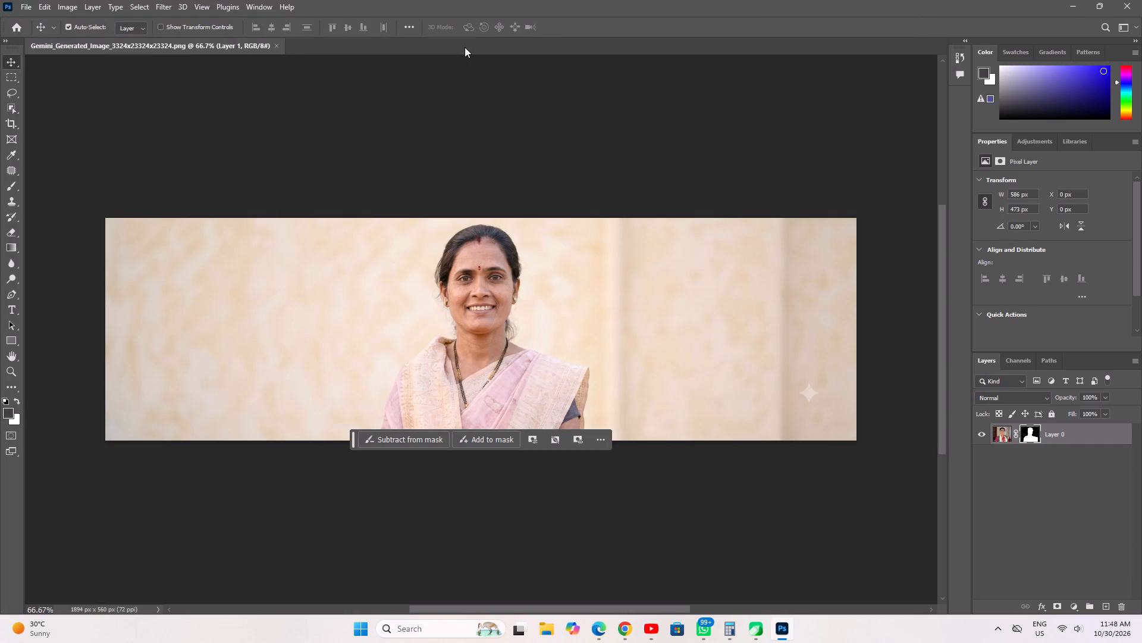
Crop the wide Gemini image to about 622 by 560 px around the woman in the pink saree.
left_click(14, 120)
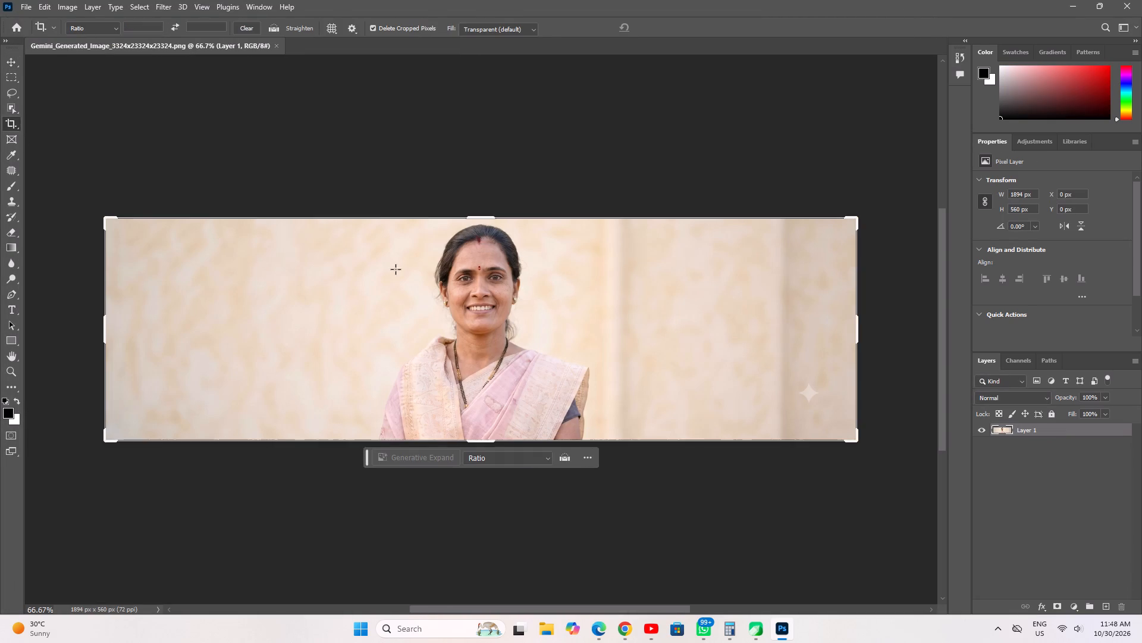
left_click_drag(103, 332, 305, 371)
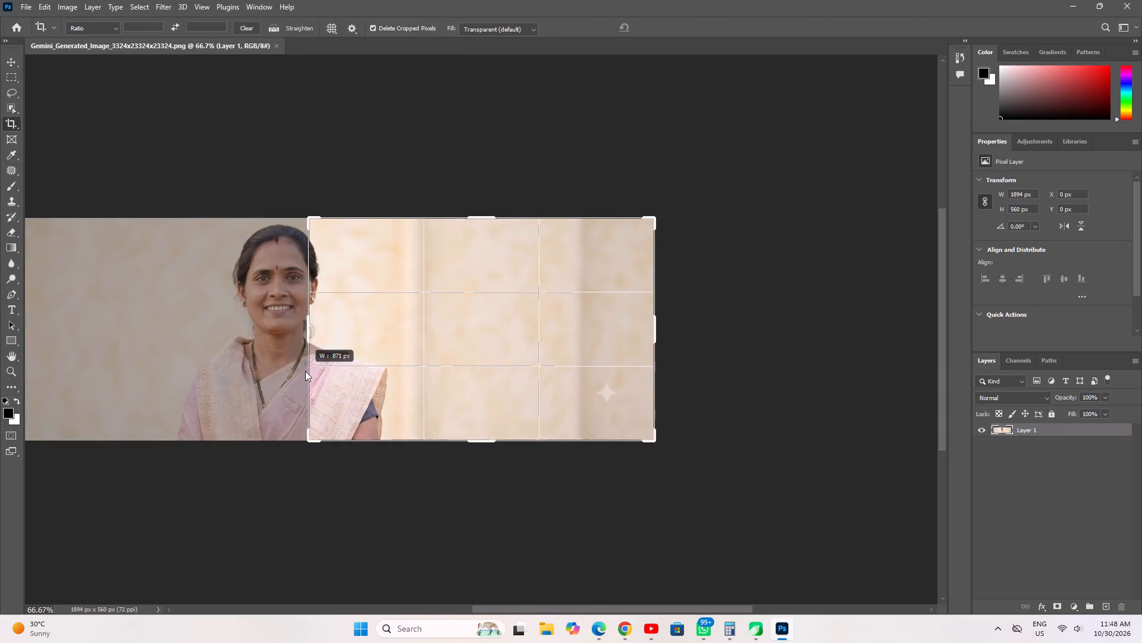
left_click_drag(305, 371, 228, 373)
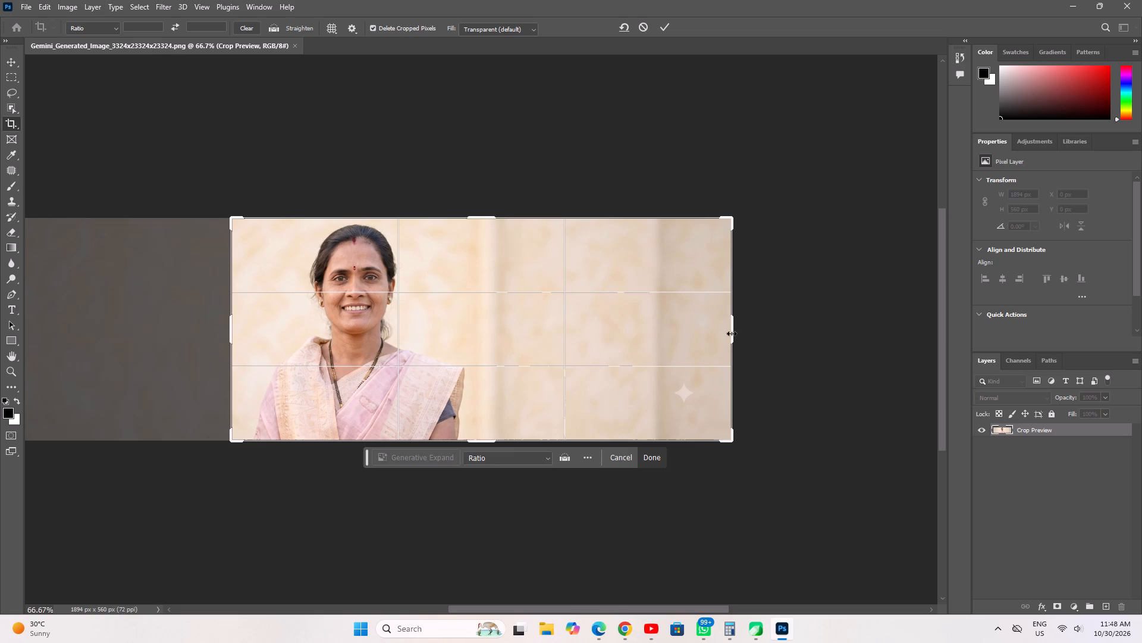
left_click_drag(732, 333, 605, 358)
double_click(525, 367)
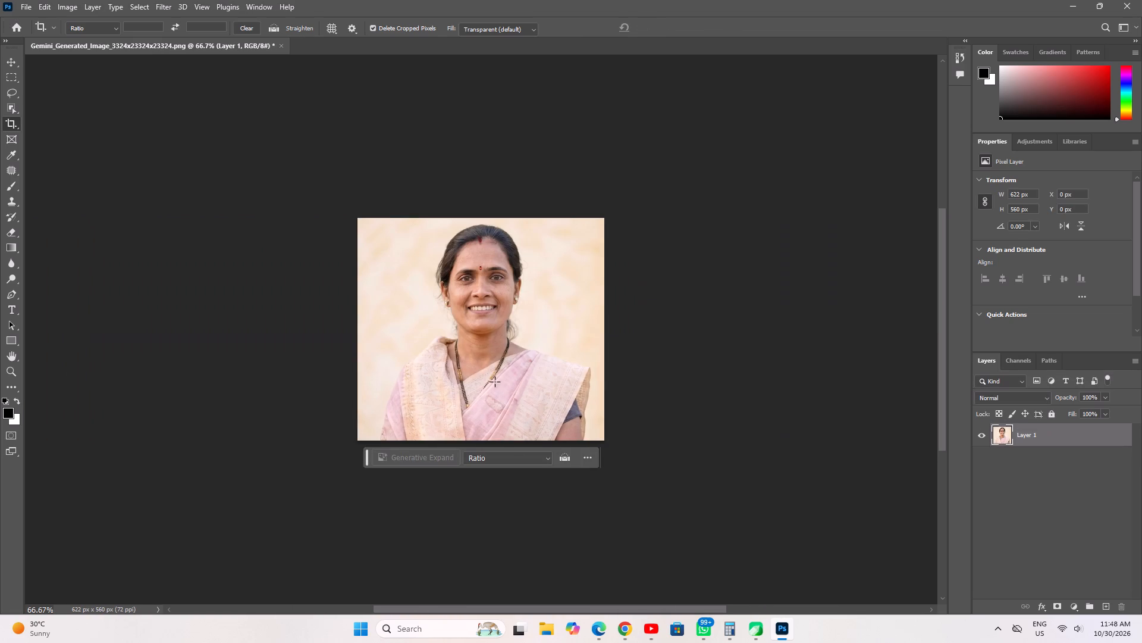
Remove the background from the cropped portrait on Layer 1.
left_click(9, 58)
left_click(501, 458)
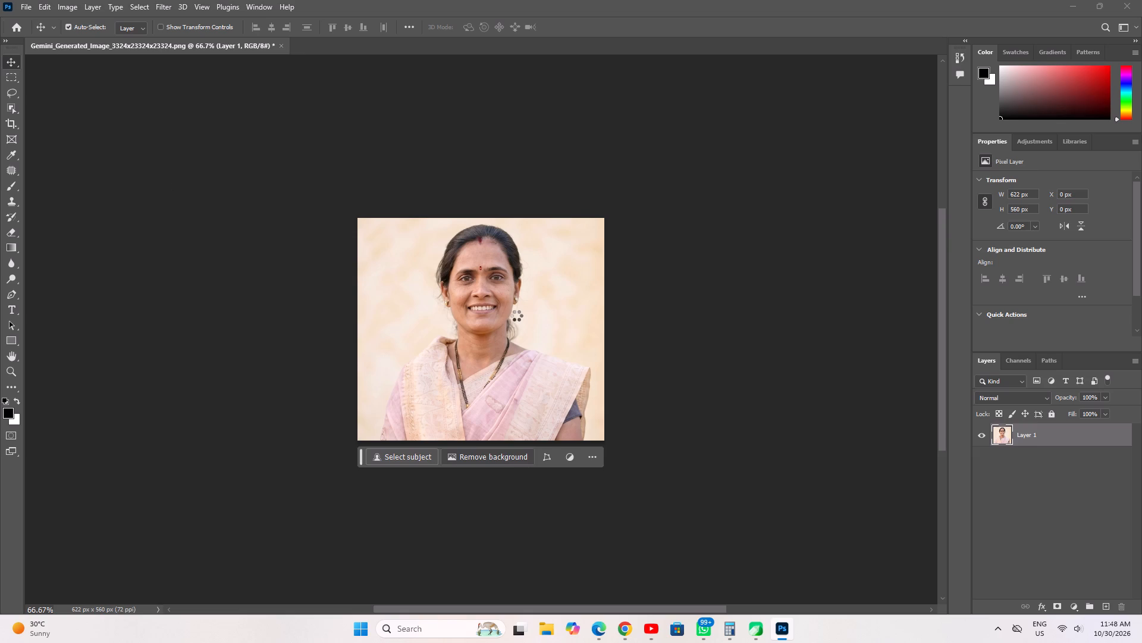
Save the background-free portrait and close its document.
key("ctrl+s")
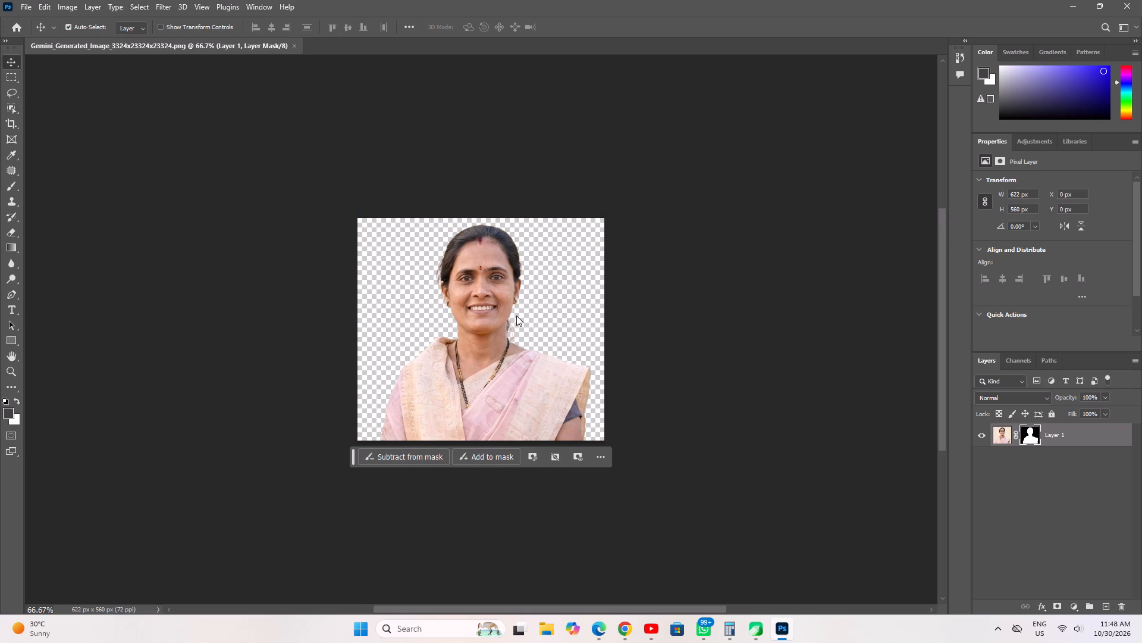
left_click(29, 7)
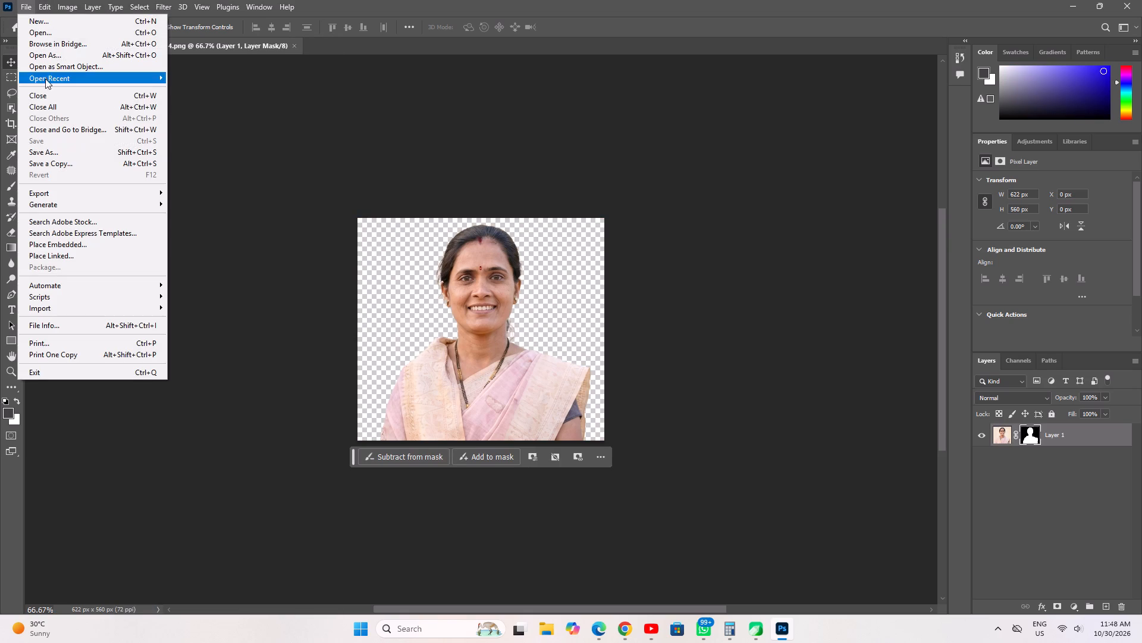
left_click(394, 120)
left_click(290, 45)
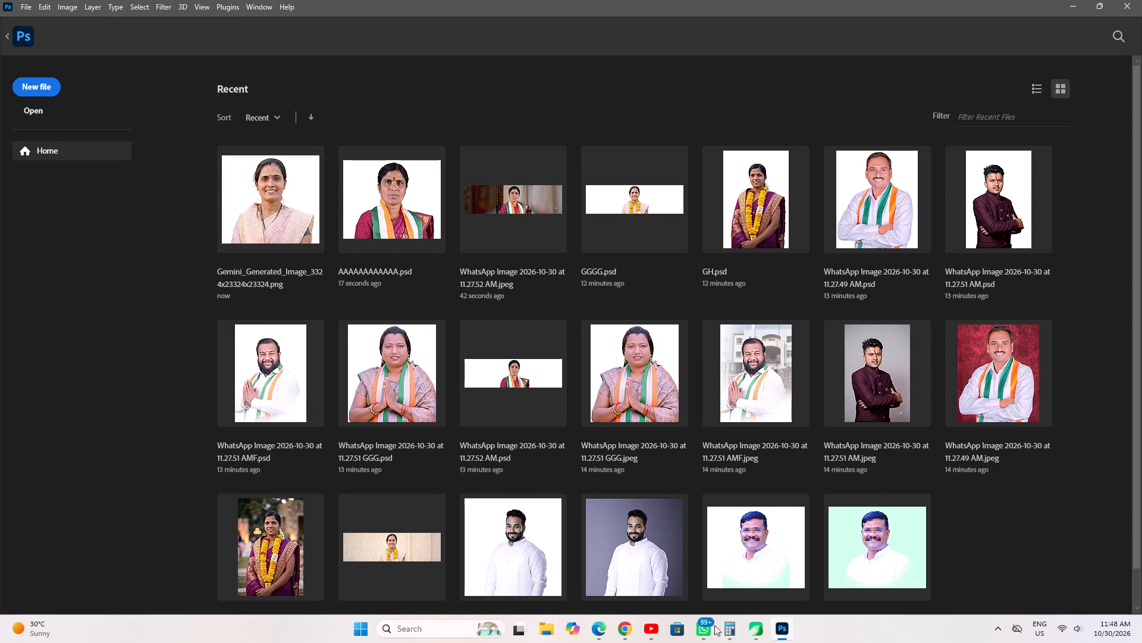
Switch to CorelDRAW and examine the invitation text on page 1 of BB.cdr, down to the line ending in होगी.
left_click(762, 633)
scroll(581, 245, "up", 9)
scroll(538, 304, "up", 5)
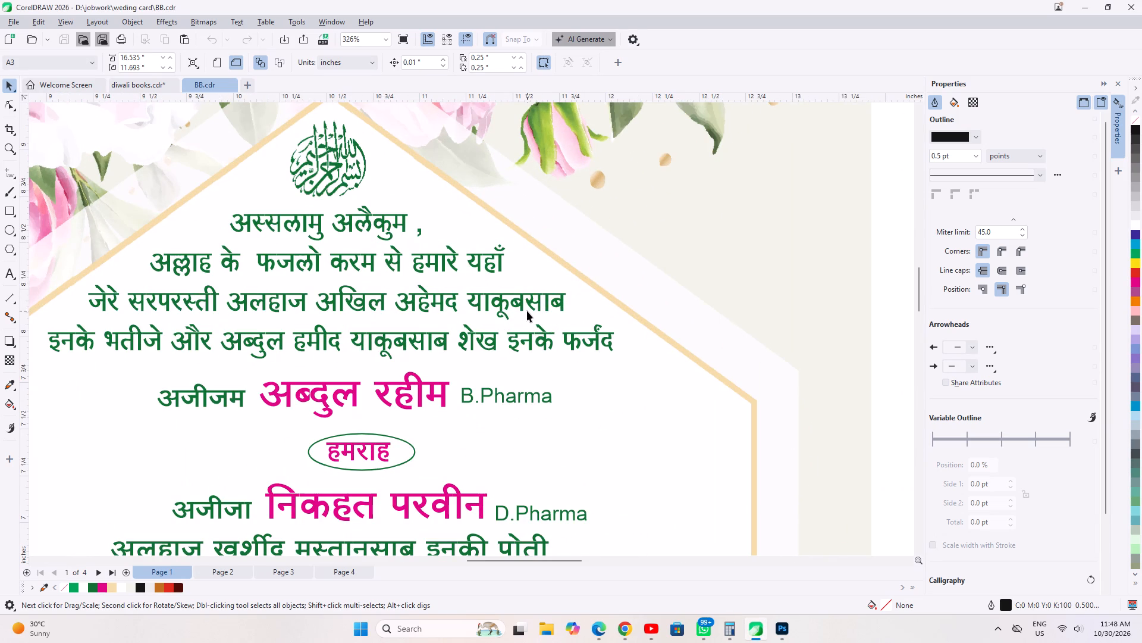
scroll(516, 261, "down", 7)
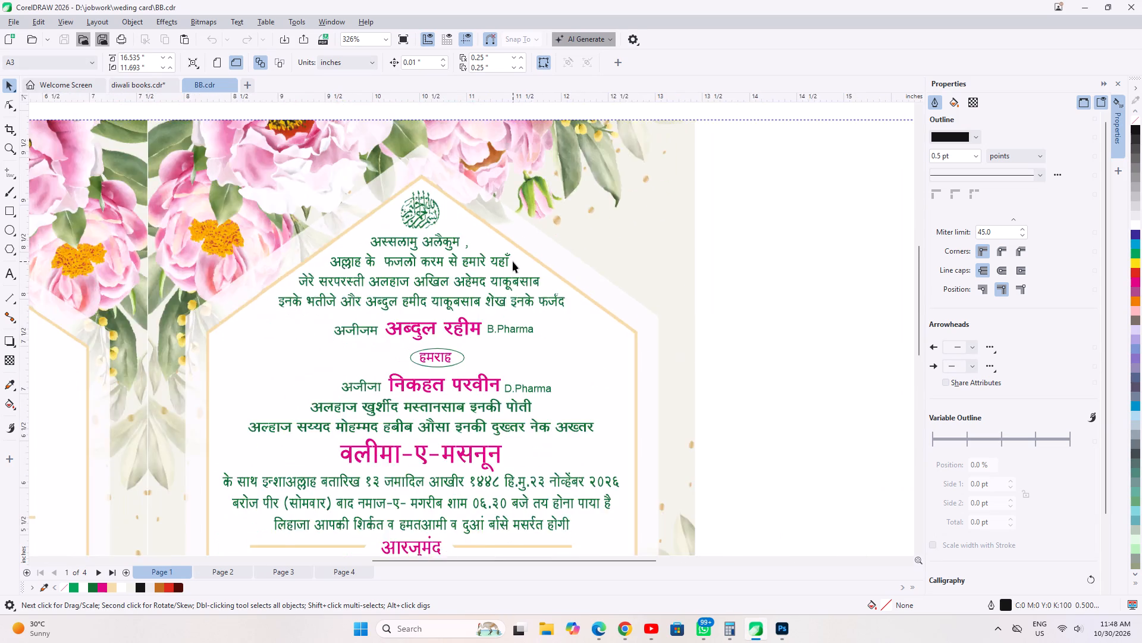
scroll(500, 244, "down", 3)
scroll(482, 489, "up", 4)
scroll(534, 311, "up", 3)
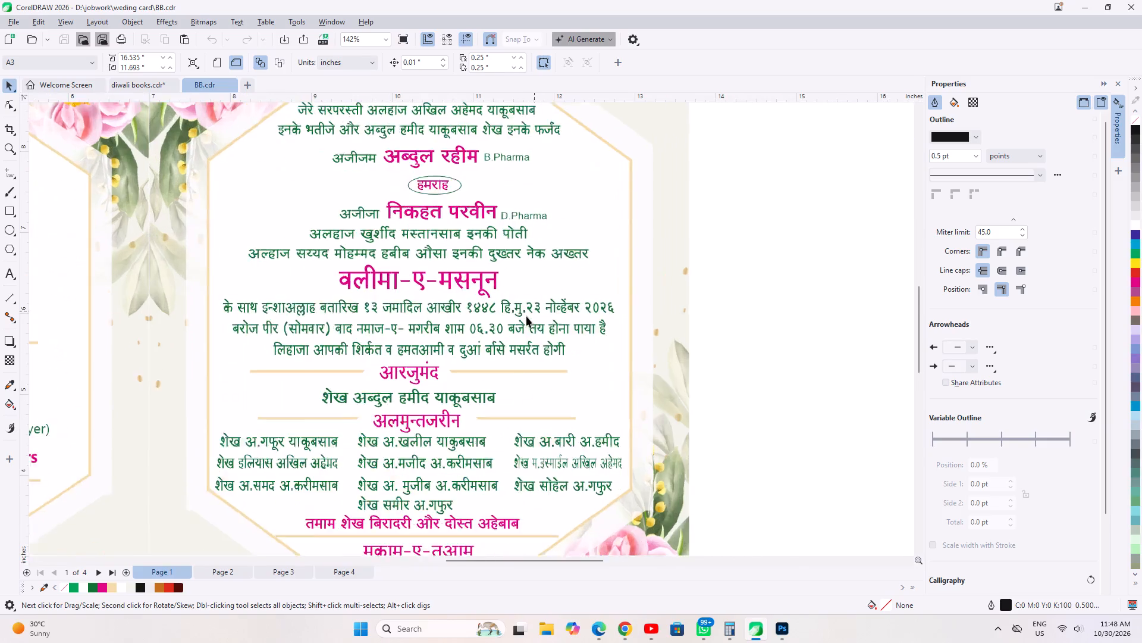
scroll(526, 316, "up", 3)
scroll(515, 398, "up", 6)
left_click(427, 385, "ctrl")
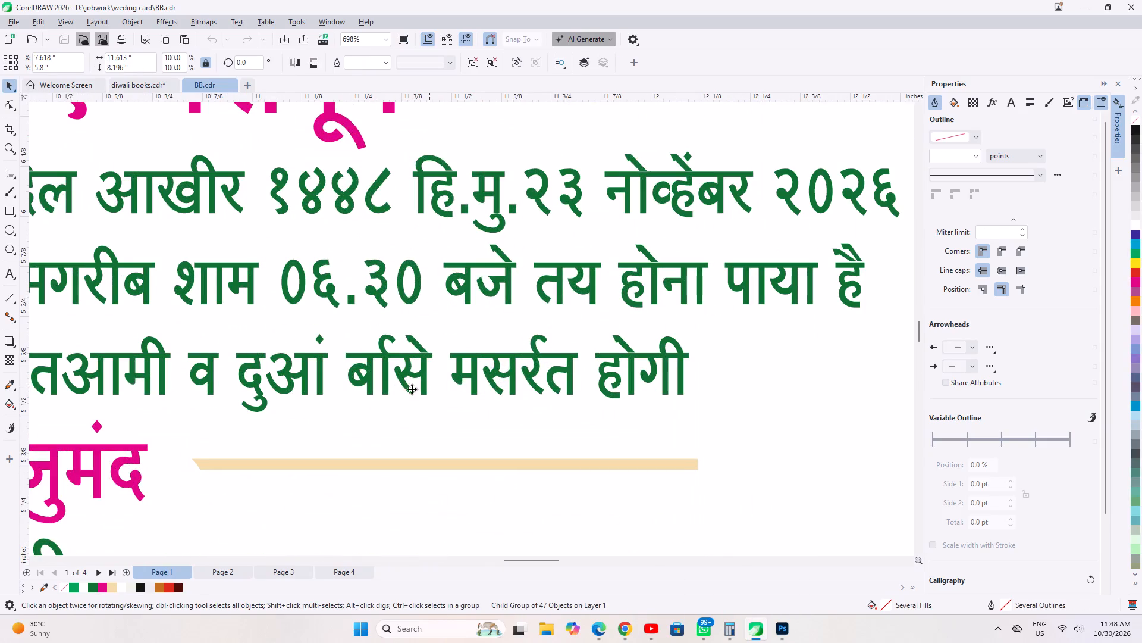
left_click(403, 390)
Dismiss the chat notification and launch the Shree-Lipi keyboard program by searching for SH.
key("space")
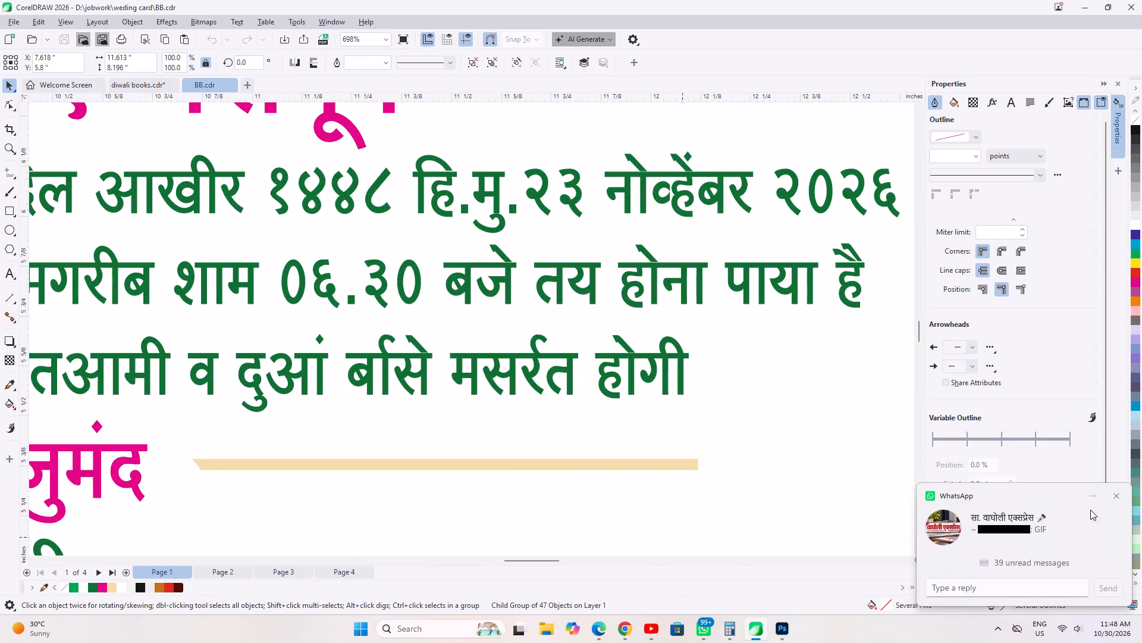
left_click(1116, 496)
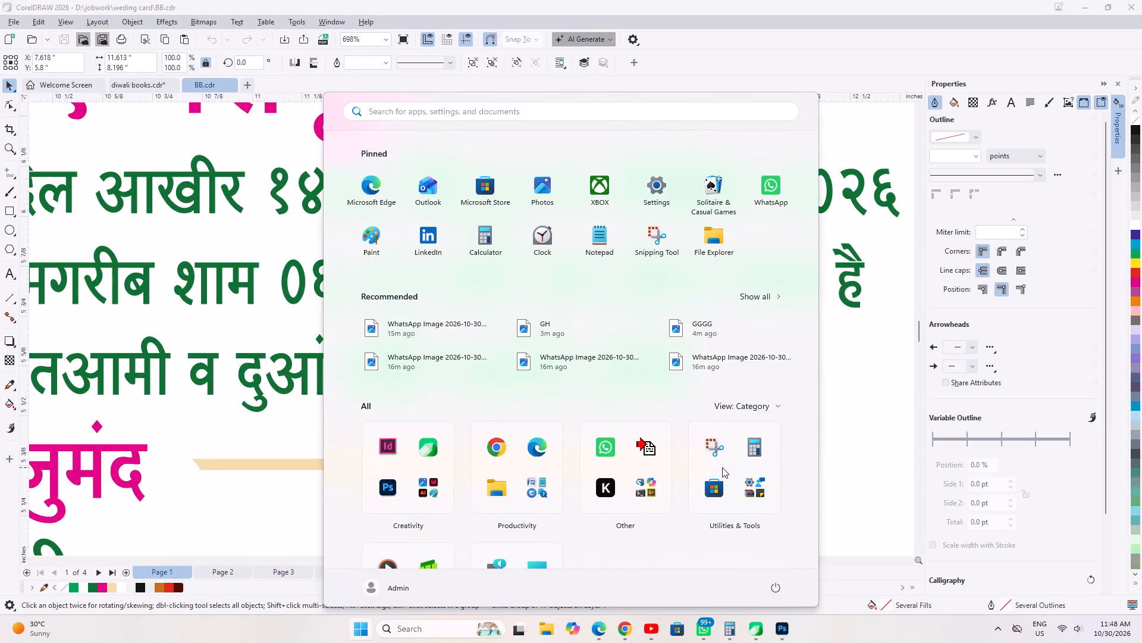
type("SH")
key("Return")
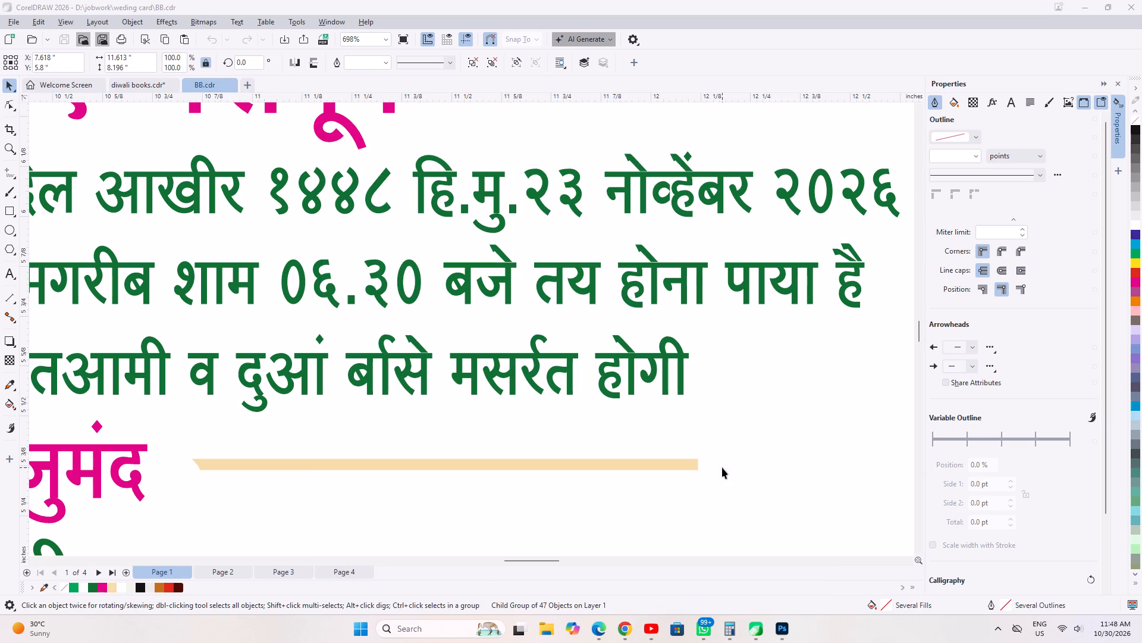
left_click(997, 638)
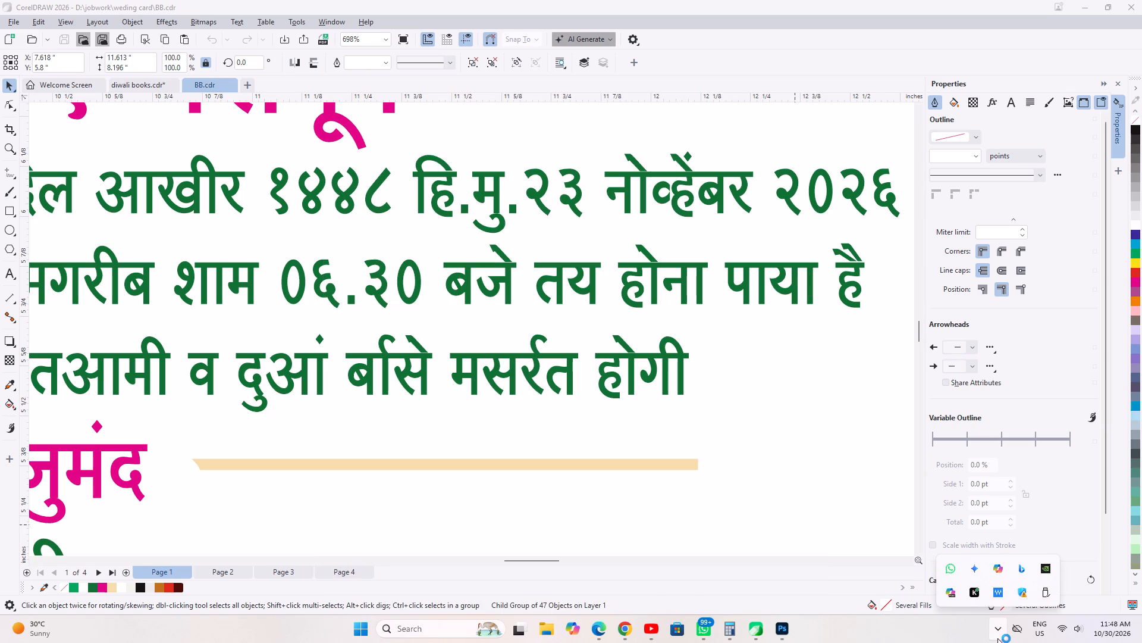
left_click(997, 638)
Set the Shree-Lipi script font layout to Shree-Lipi 7.0 and minimise its settings window.
scroll(571, 410, "down", 2)
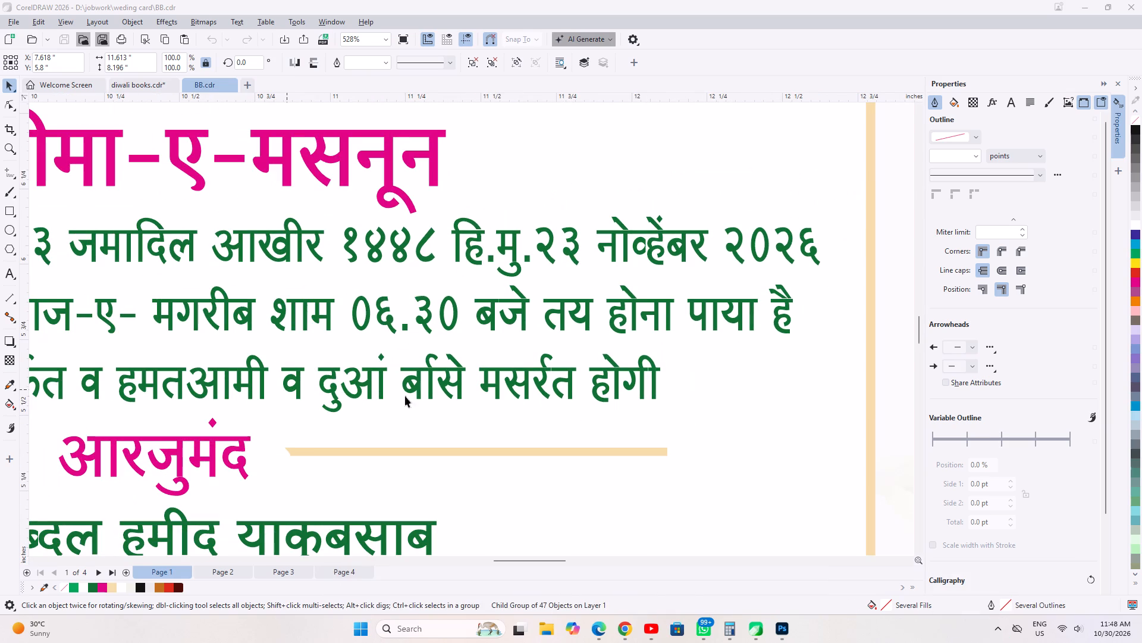
scroll(557, 402, "down", 3)
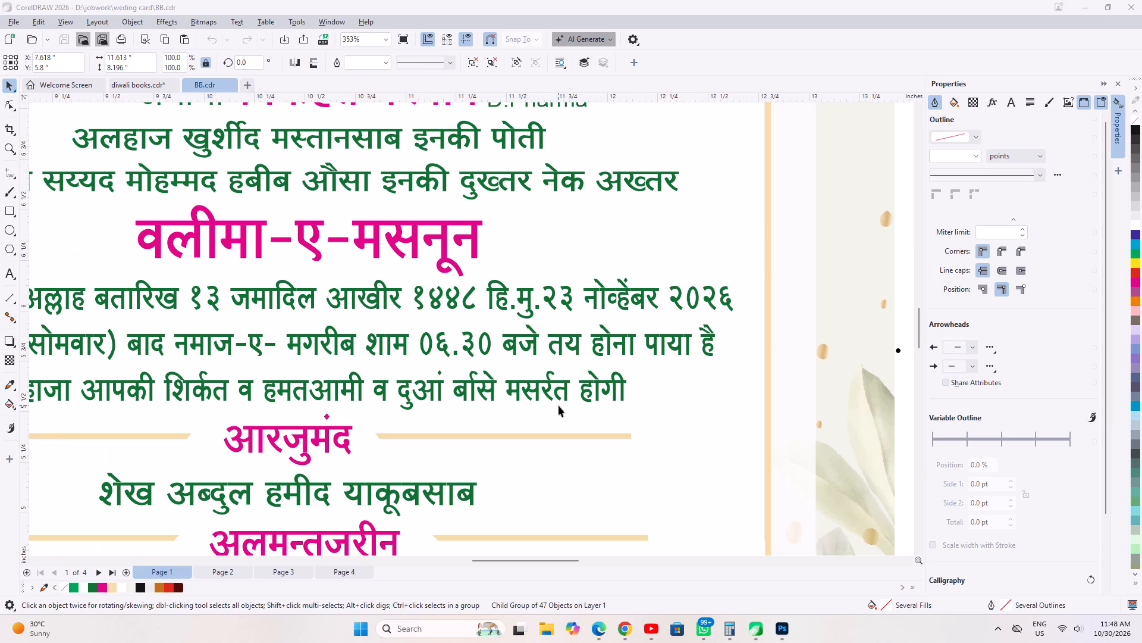
scroll(559, 405, "down", 1)
left_click(466, 387)
left_click(442, 397)
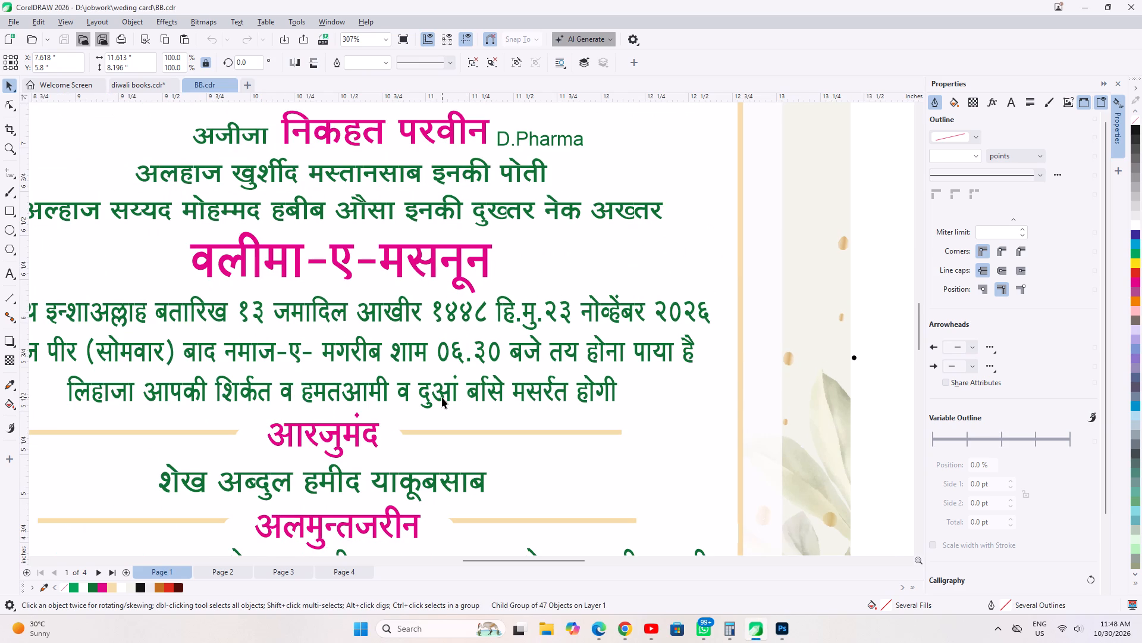
left_click(1001, 636)
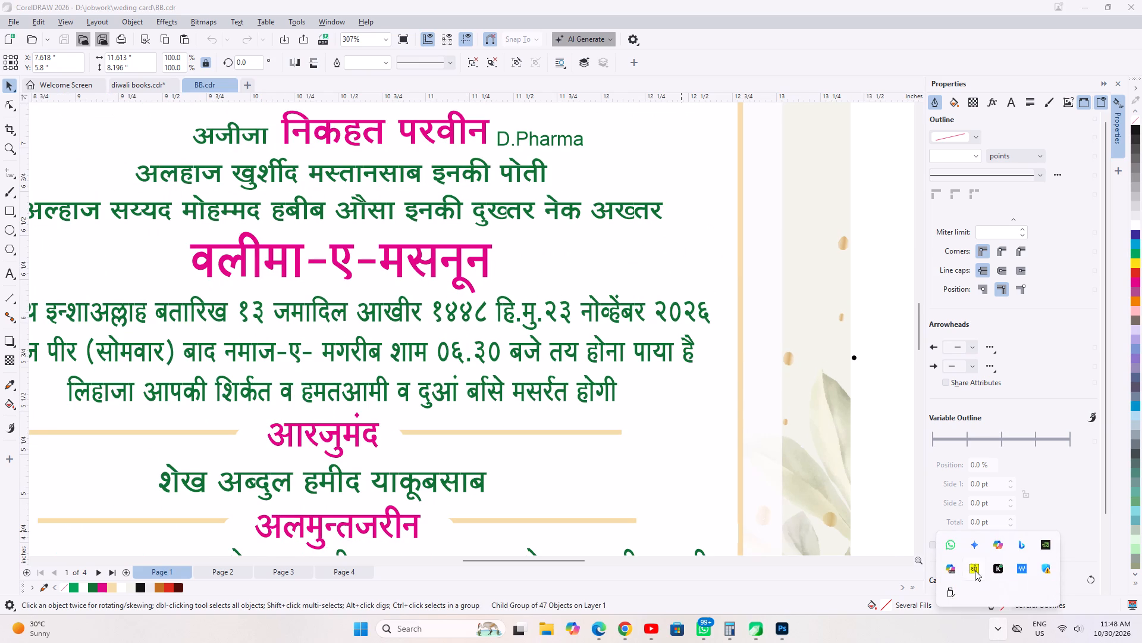
double_click(974, 570)
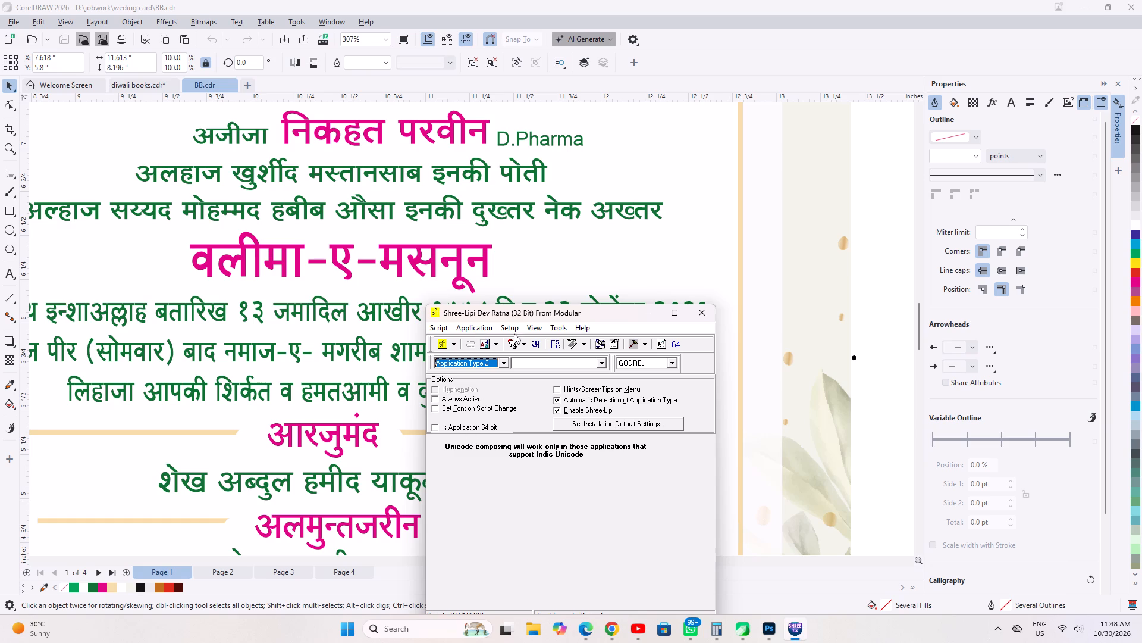
left_click(509, 327)
left_click(513, 341)
left_click(676, 355)
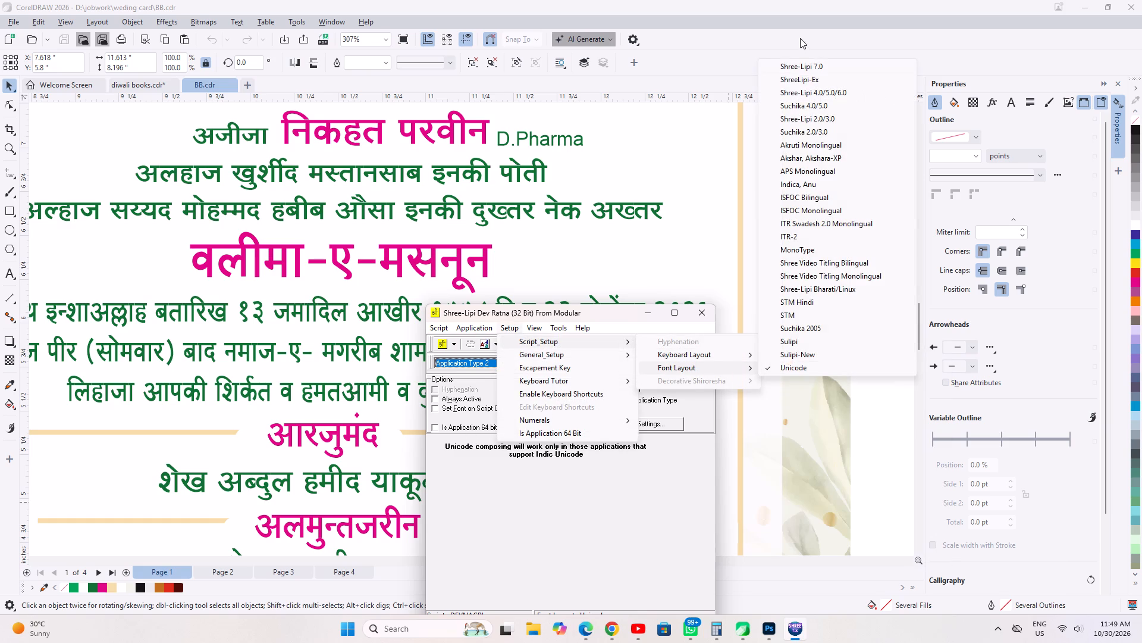
left_click(799, 63)
left_click(650, 314)
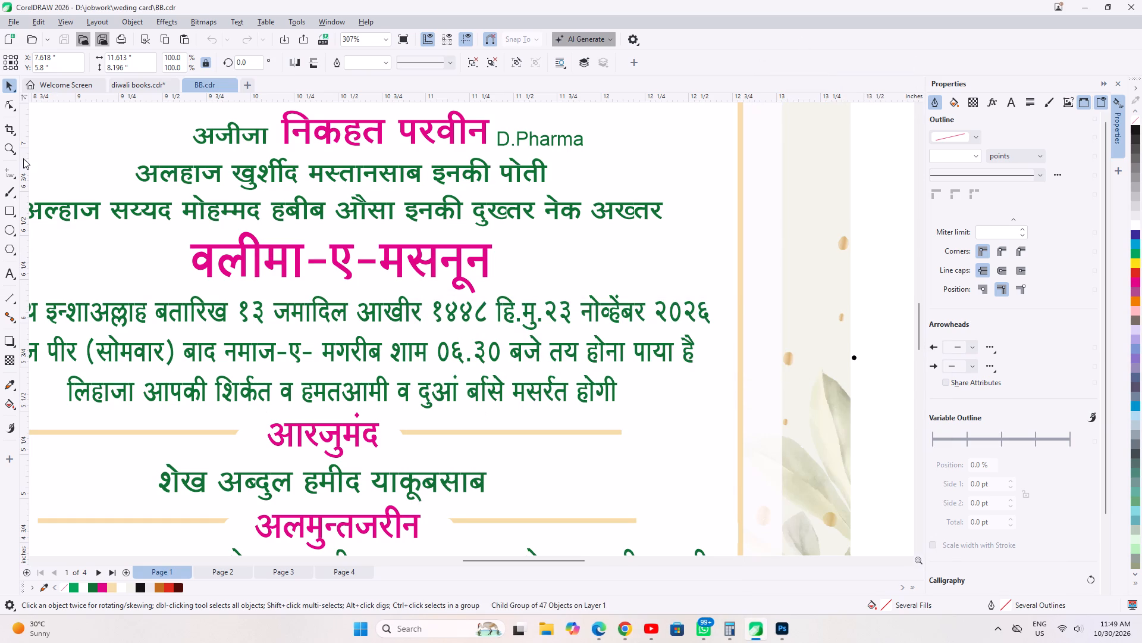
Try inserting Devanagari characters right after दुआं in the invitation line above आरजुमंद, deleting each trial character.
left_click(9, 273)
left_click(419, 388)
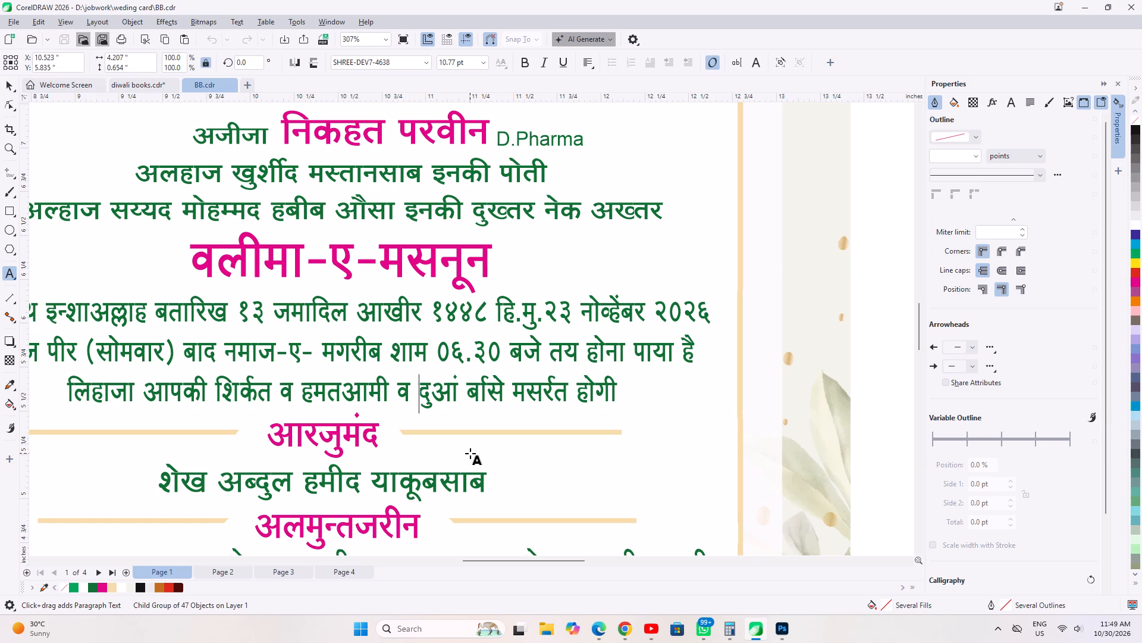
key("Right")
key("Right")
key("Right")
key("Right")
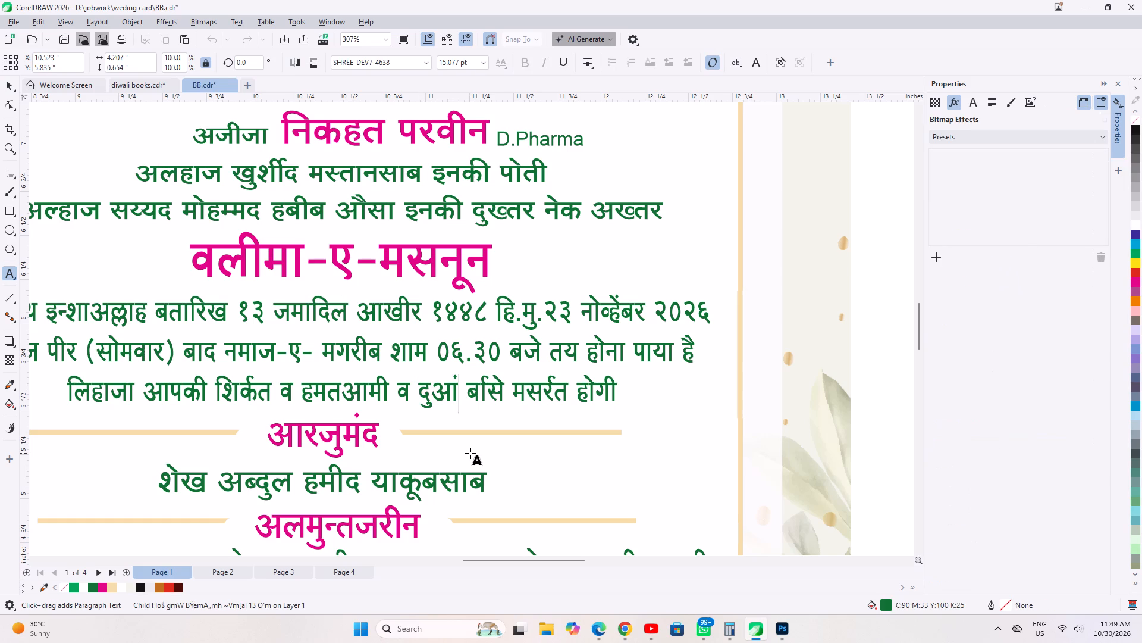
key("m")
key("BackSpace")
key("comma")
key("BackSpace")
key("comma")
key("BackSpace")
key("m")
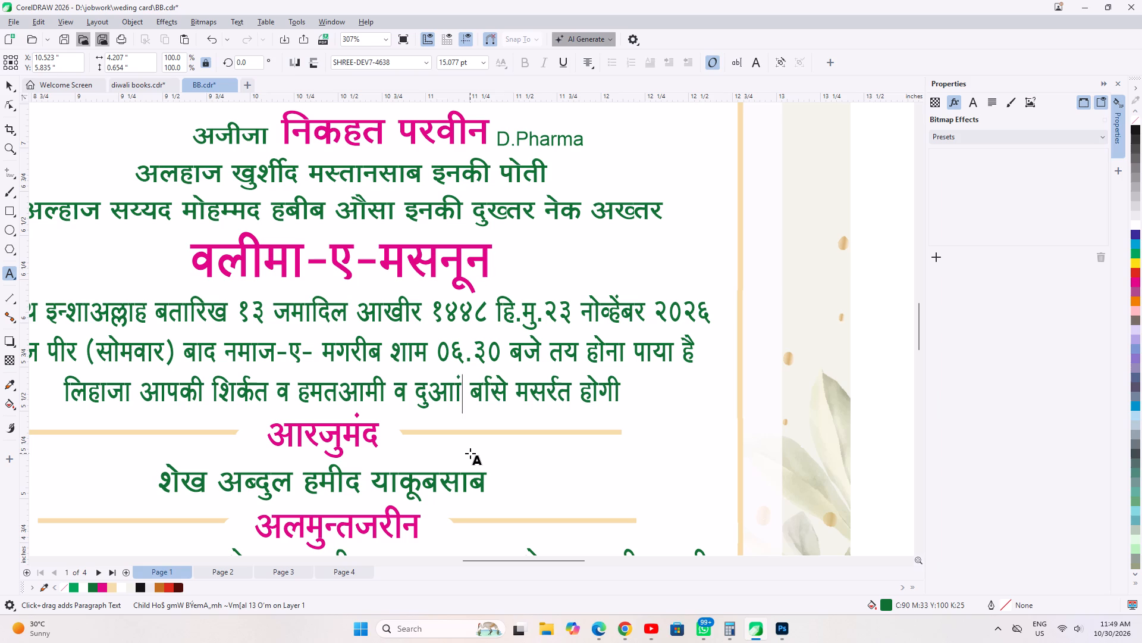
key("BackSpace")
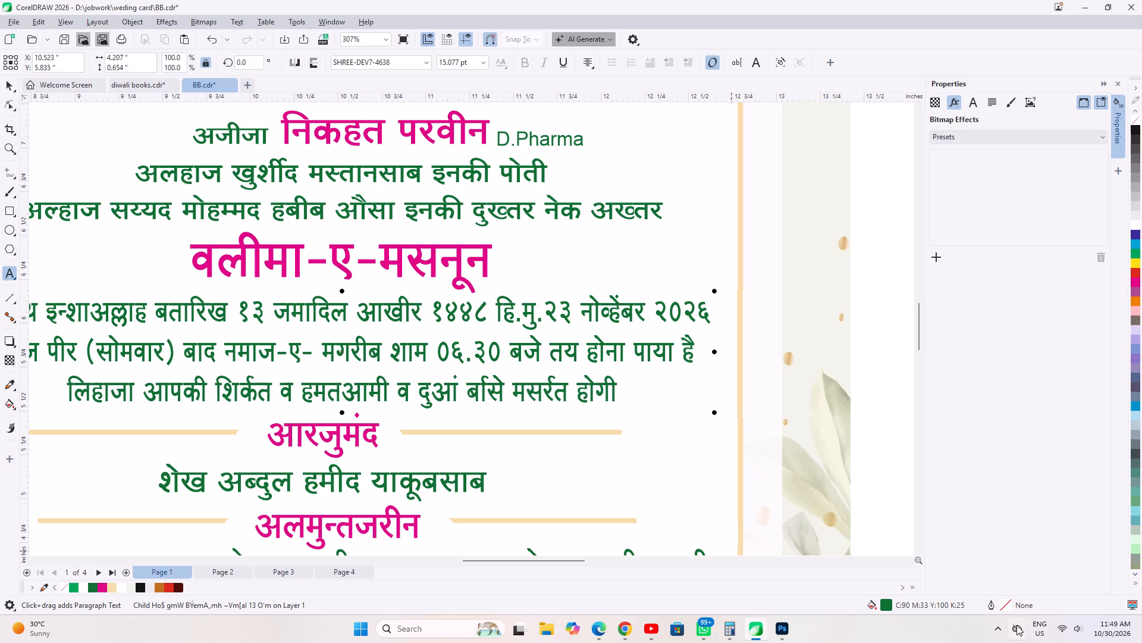
Reopen the Shree-Lipi settings window, mark the application as 64-bit, and minimise the window.
left_click(994, 631)
double_click(972, 571)
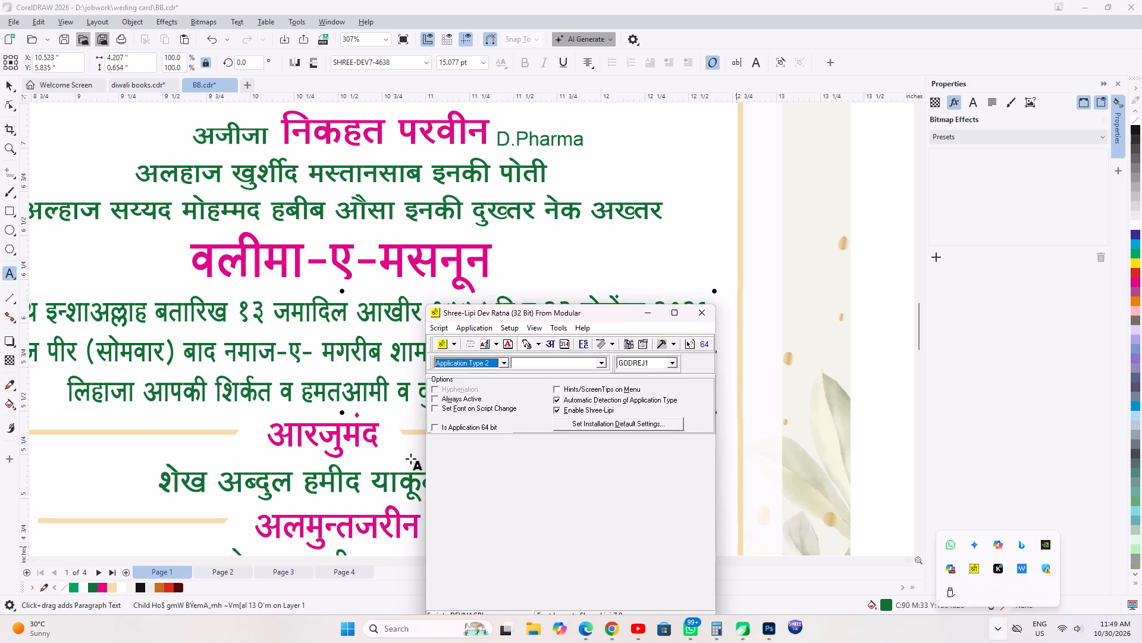
left_click(465, 432)
left_click(649, 313)
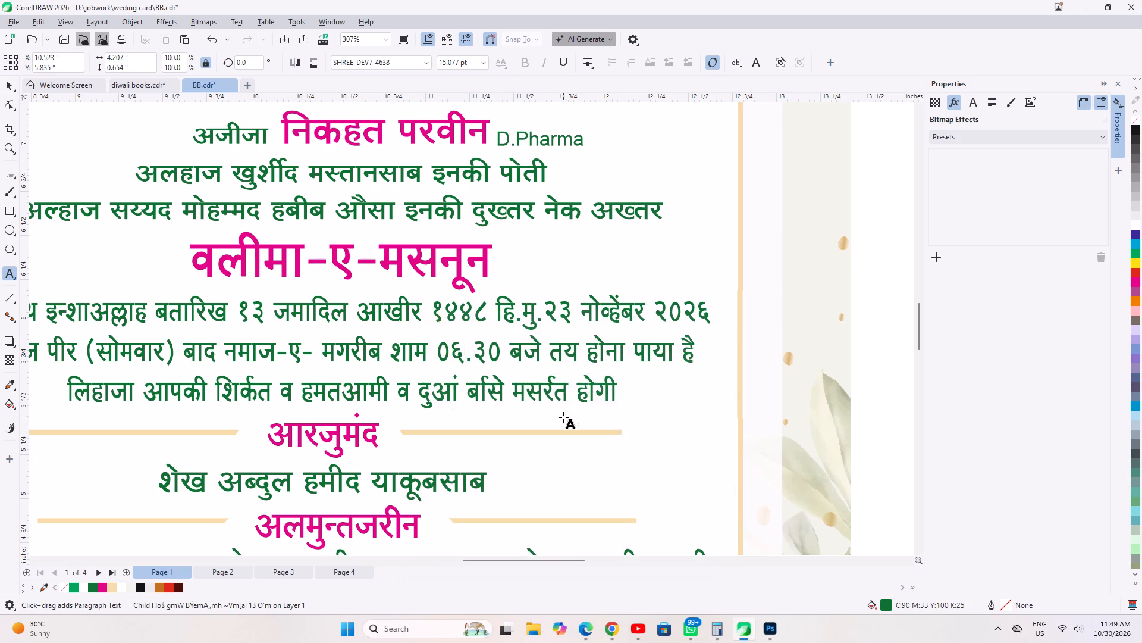
Correct दुआं to दुआएं in the invitation line above आरजुमंद.
left_click(451, 396)
key("Right")
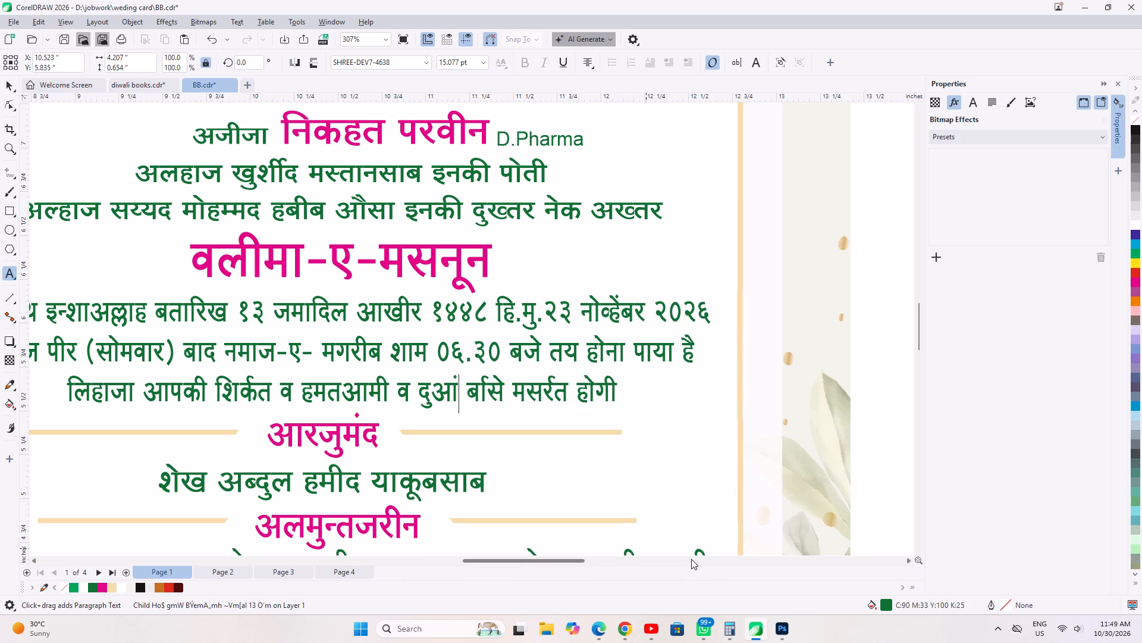
key("comma")
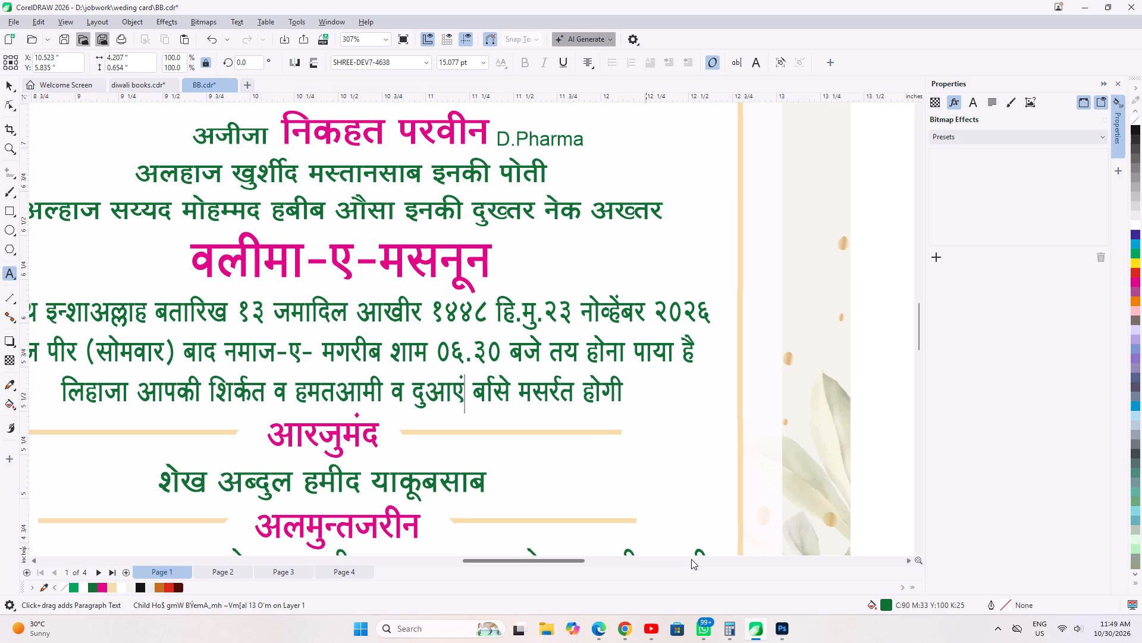
Correct the word following दुआएं to बाईसे in the same invitation line.
key("Right")
key("Right")
key("Right")
key("Right")
key("Right")
key("Right")
key("Right")
key("Left")
key("Left")
key("BackSpace")
type("bZ")
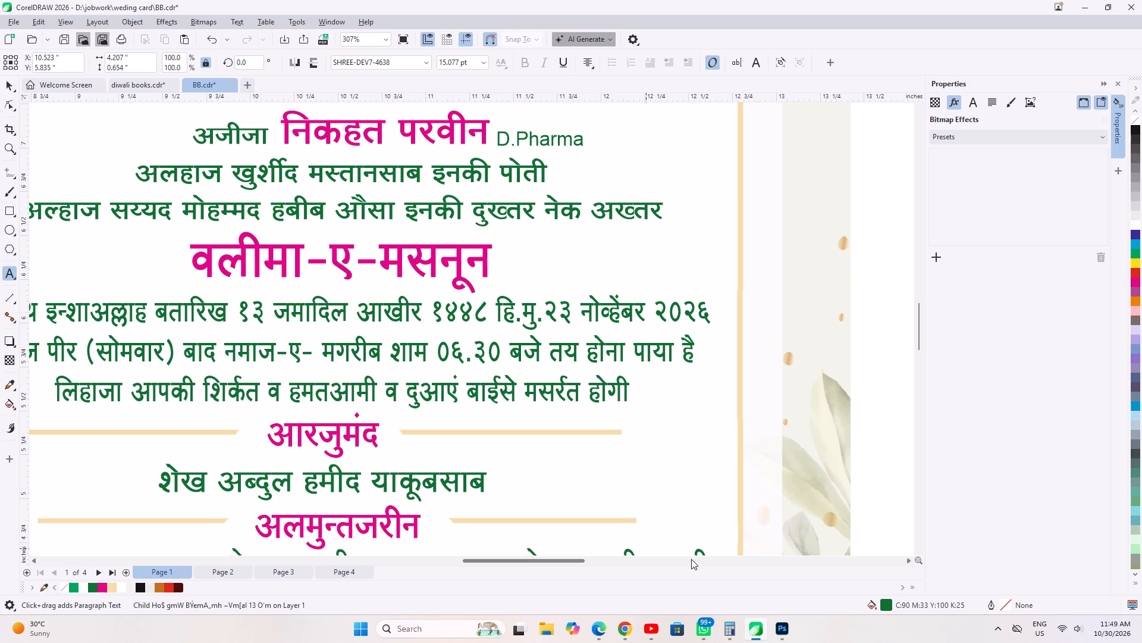
Replace the trailing space after होगी with a full stop at the end of the invitation line.
key("Right")
key("Right")
key("Right")
key("Right")
key("Right")
key("Right")
key("Right")
key("Right")
key("Right")
key("Right")
key("Right")
key("Right")
key("Right")
key("Right")
key("Right")
key("Right")
key("BackSpace")
key("period")
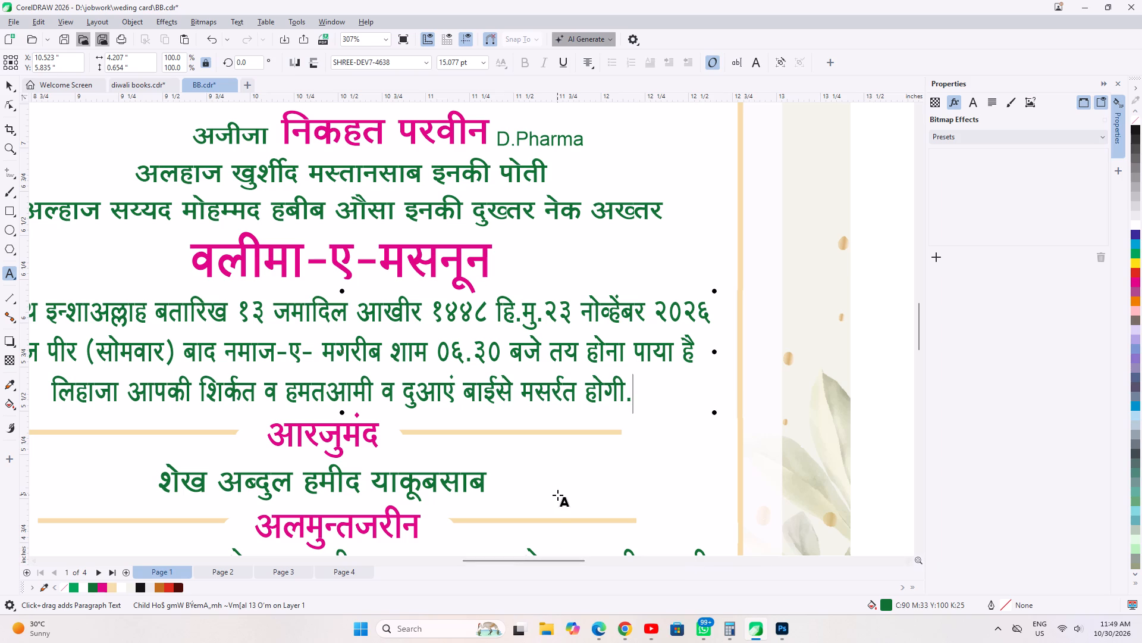
scroll(557, 495, "down", 3)
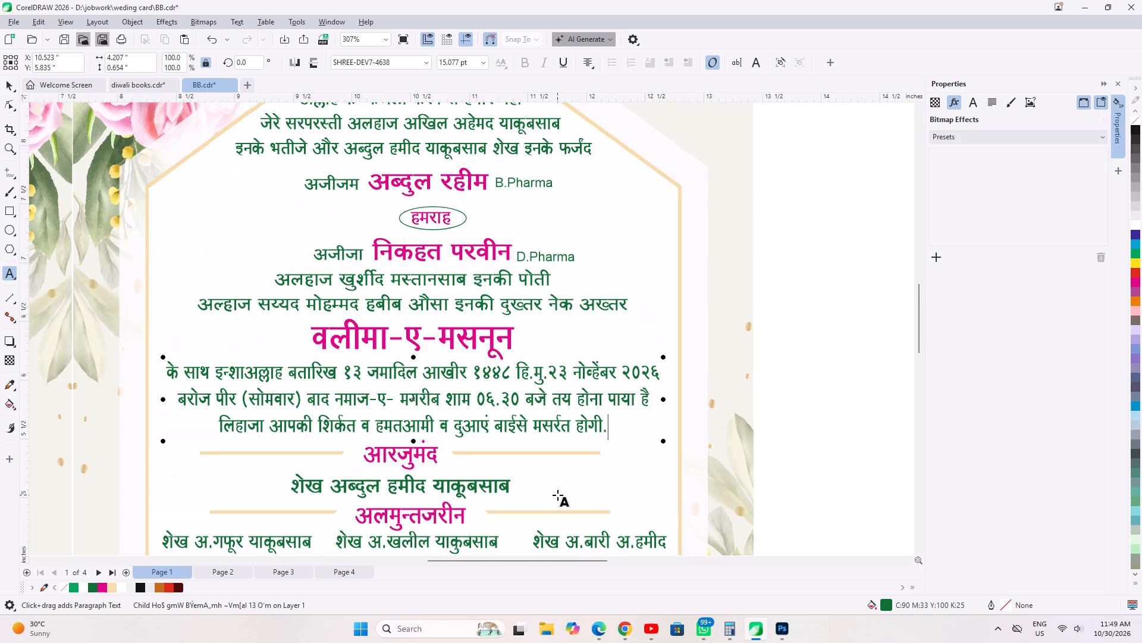
scroll(574, 322, "down", 1)
scroll(710, 324, "down", 1)
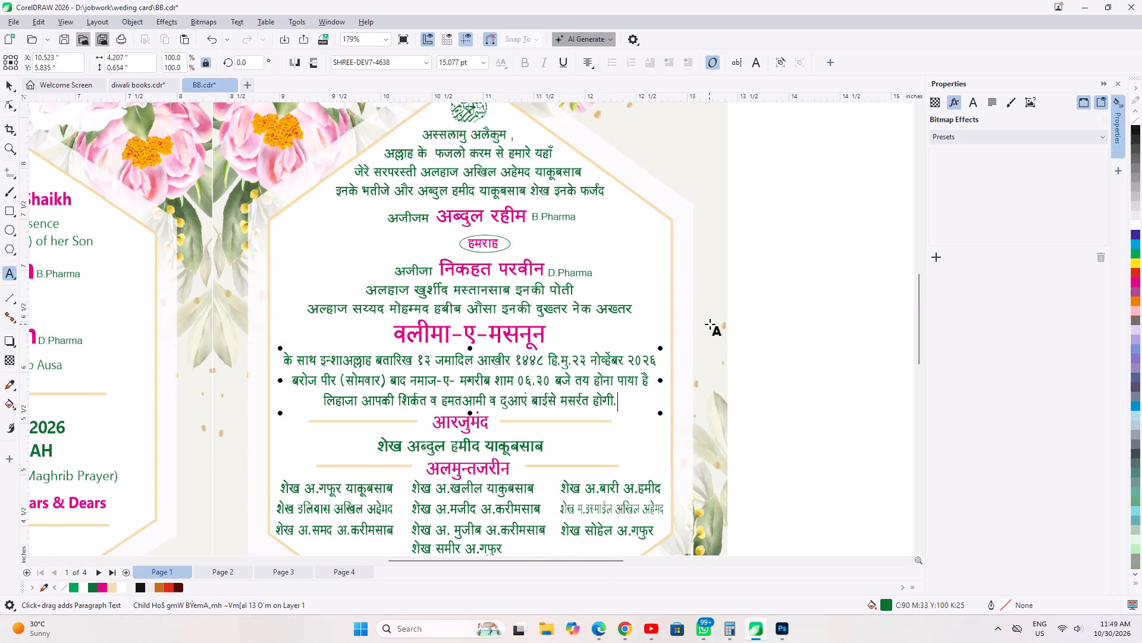
scroll(401, 535, "up", 7)
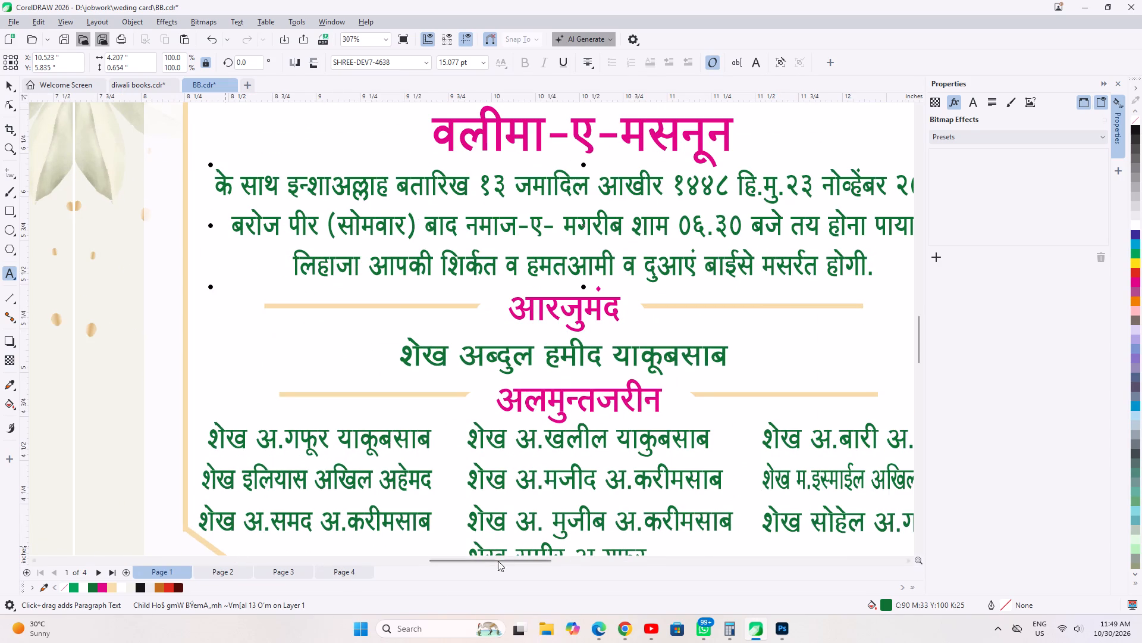
left_click_drag(918, 341, 918, 344)
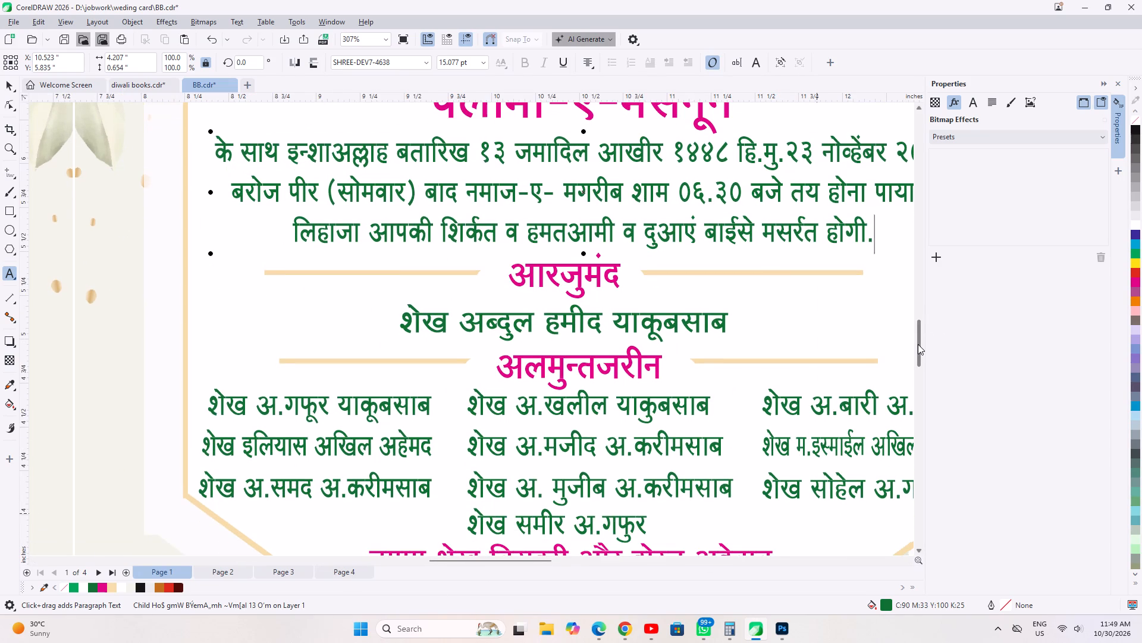
left_click_drag(918, 344, 918, 347)
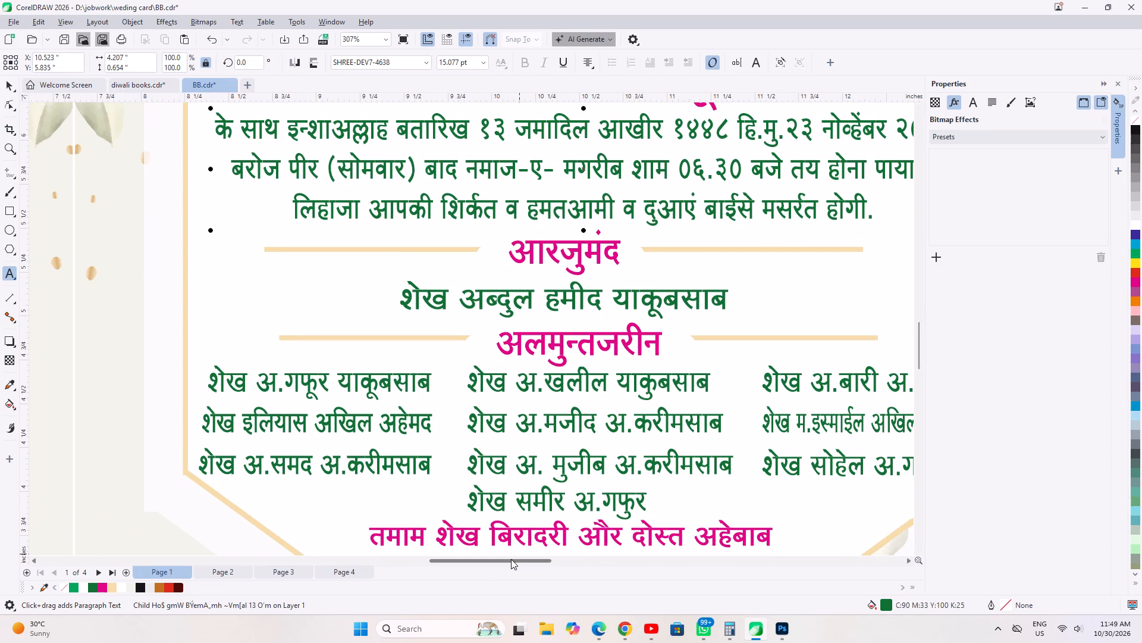
left_click(550, 383)
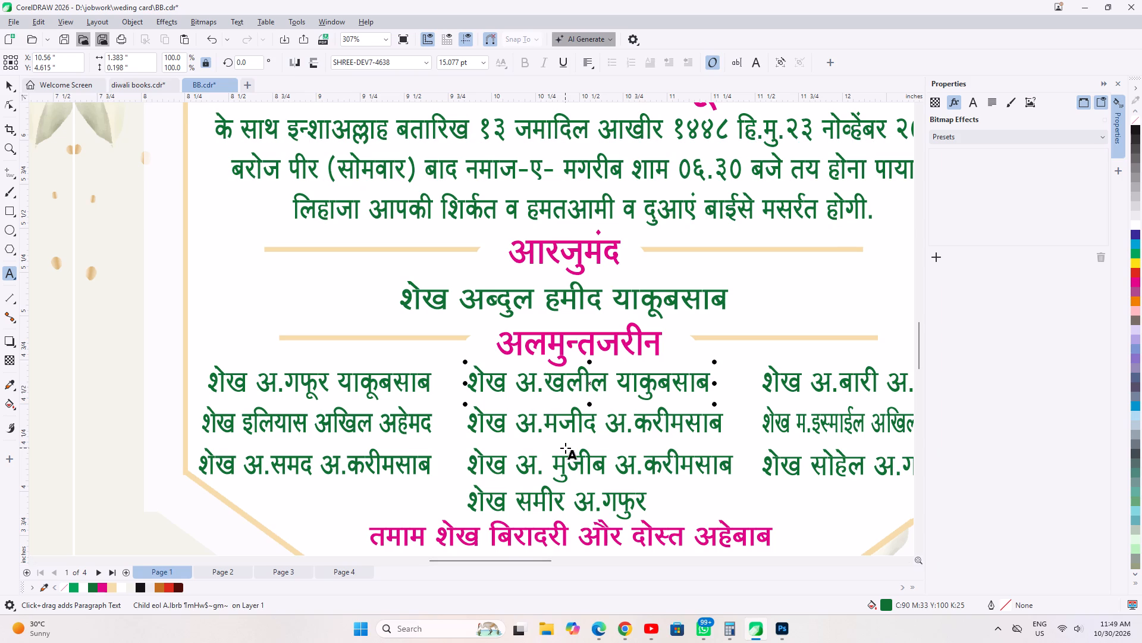
key("Left")
key("Right")
key("shift+Left")
key("shift+Left")
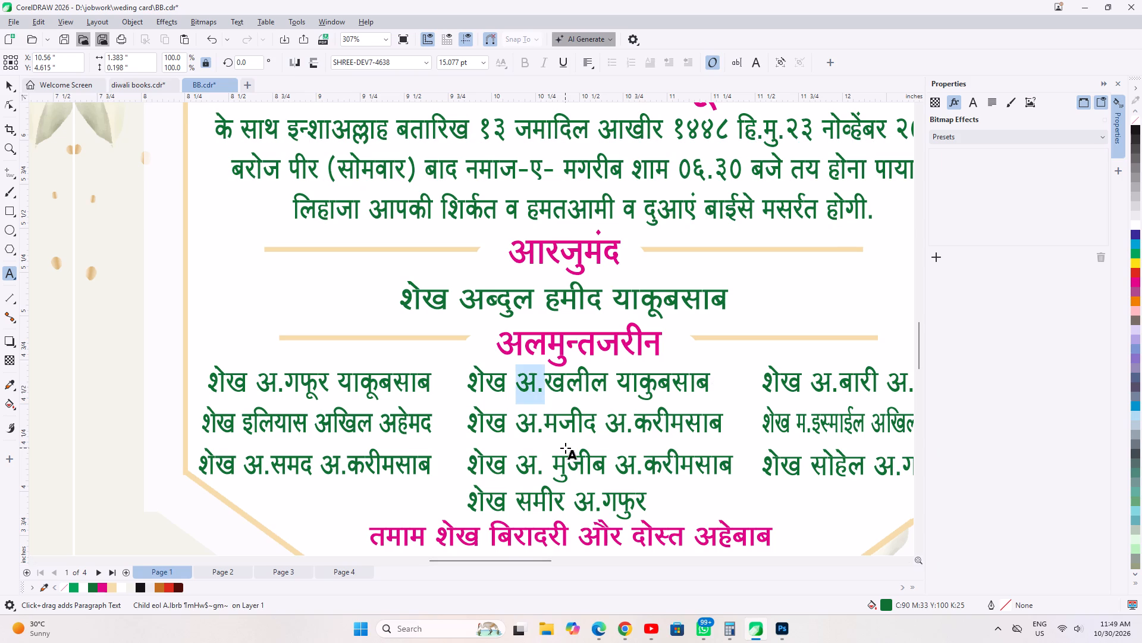
key("BackSpace")
key("Down")
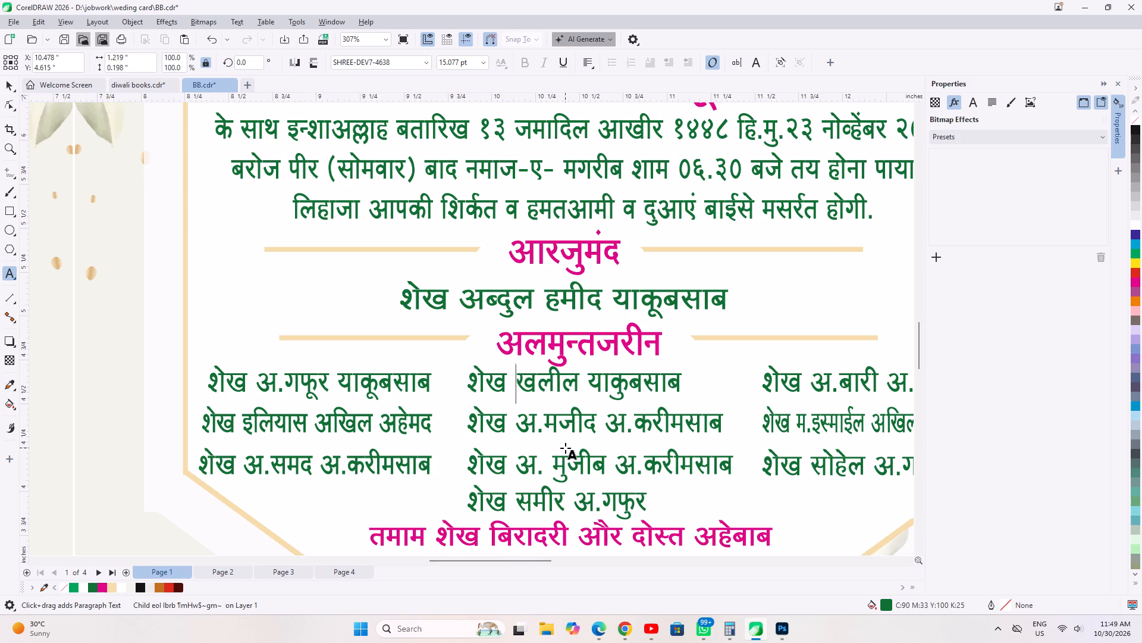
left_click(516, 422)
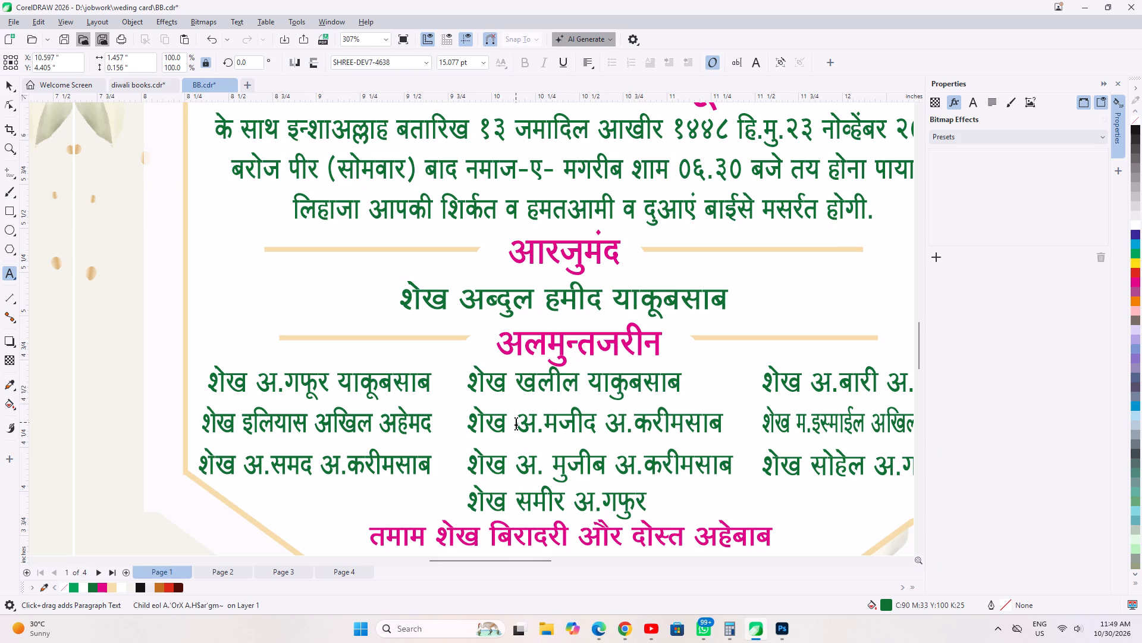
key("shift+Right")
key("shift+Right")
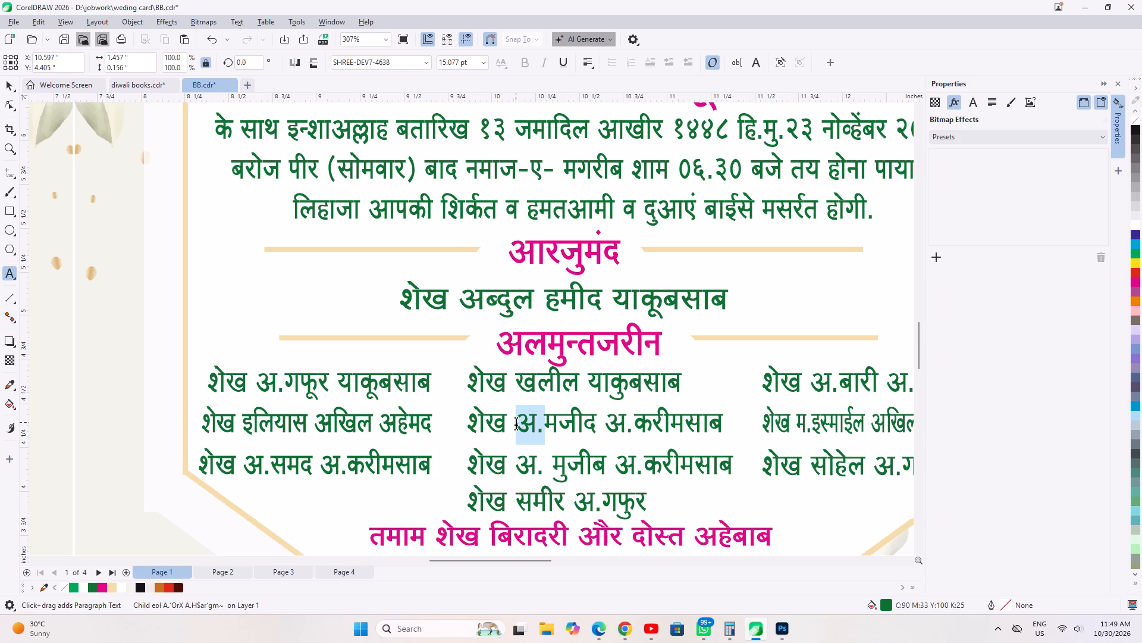
Examine the remaining names under अलमुन्तजरीन and the venue block at the bottom of the Hindi invitation.
left_click_drag(491, 561, 503, 561)
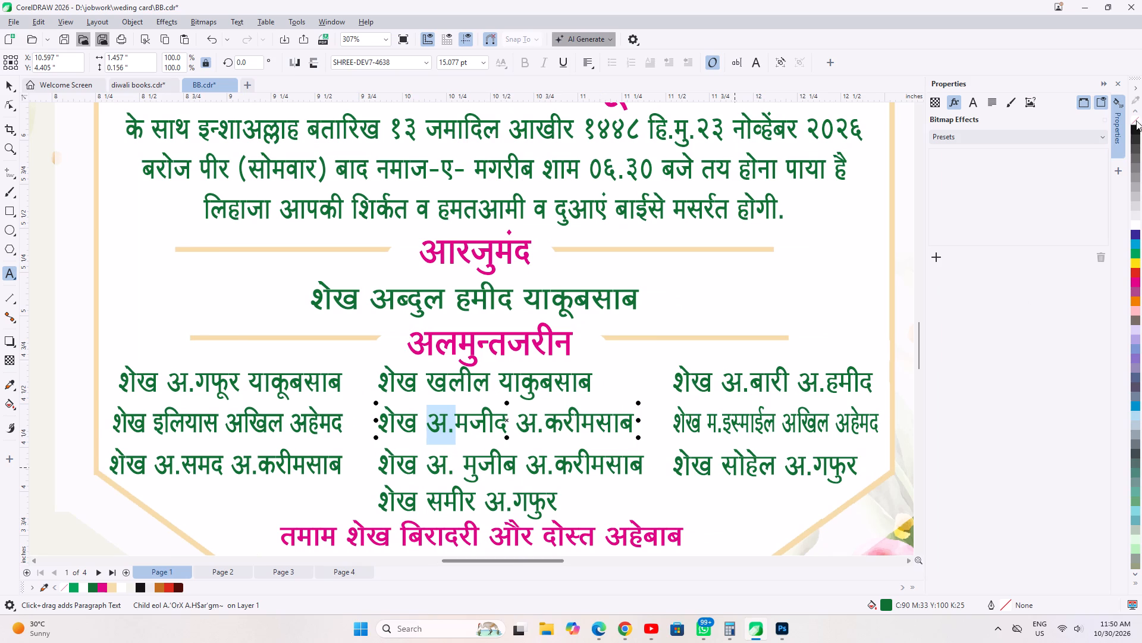
left_click_drag(918, 347, 918, 348)
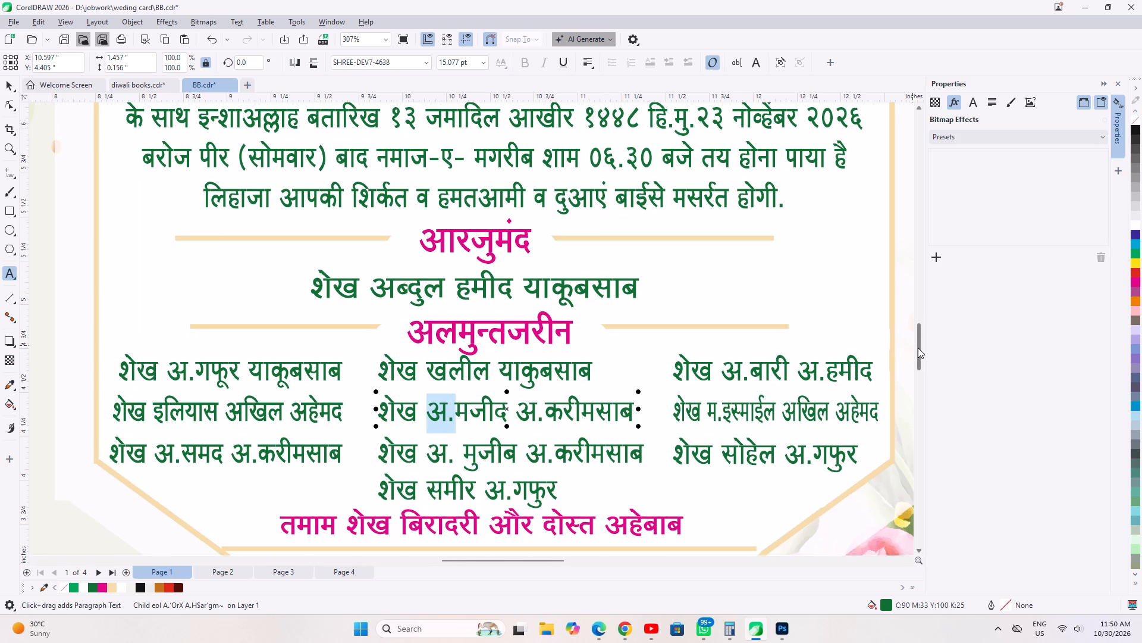
left_click_drag(918, 348, 918, 349)
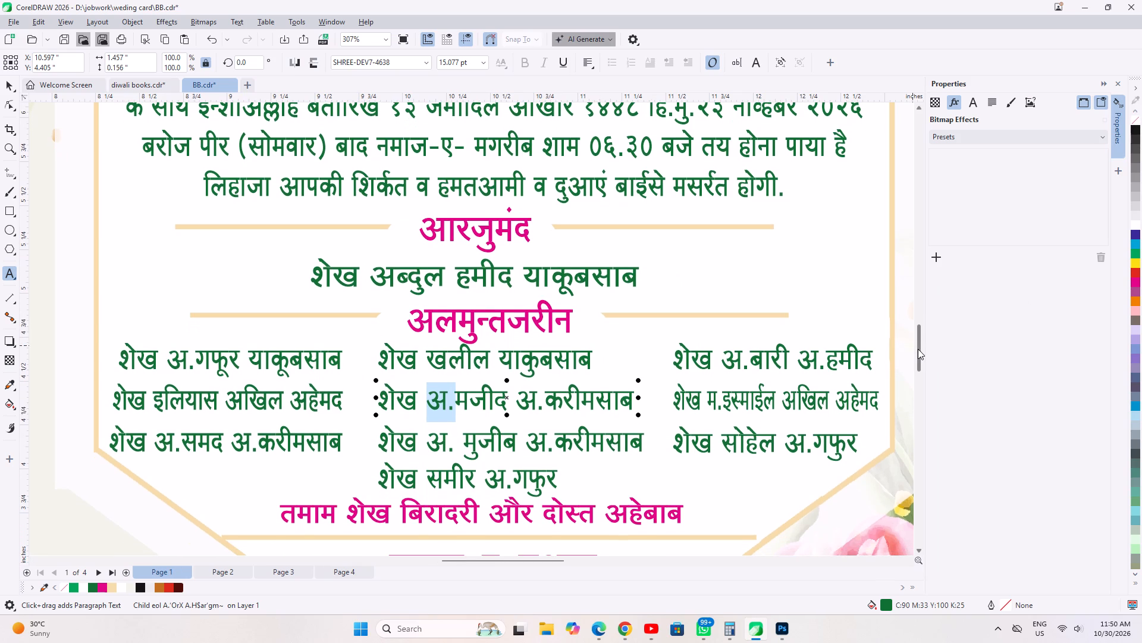
left_click_drag(918, 349, 915, 365)
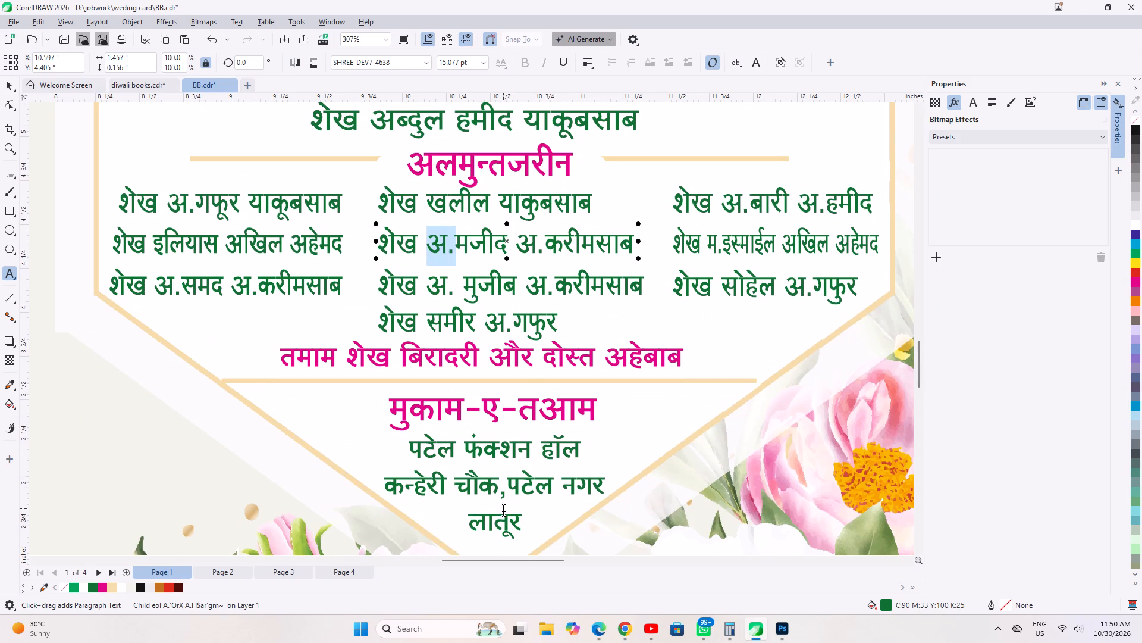
scroll(561, 516, "down", 1)
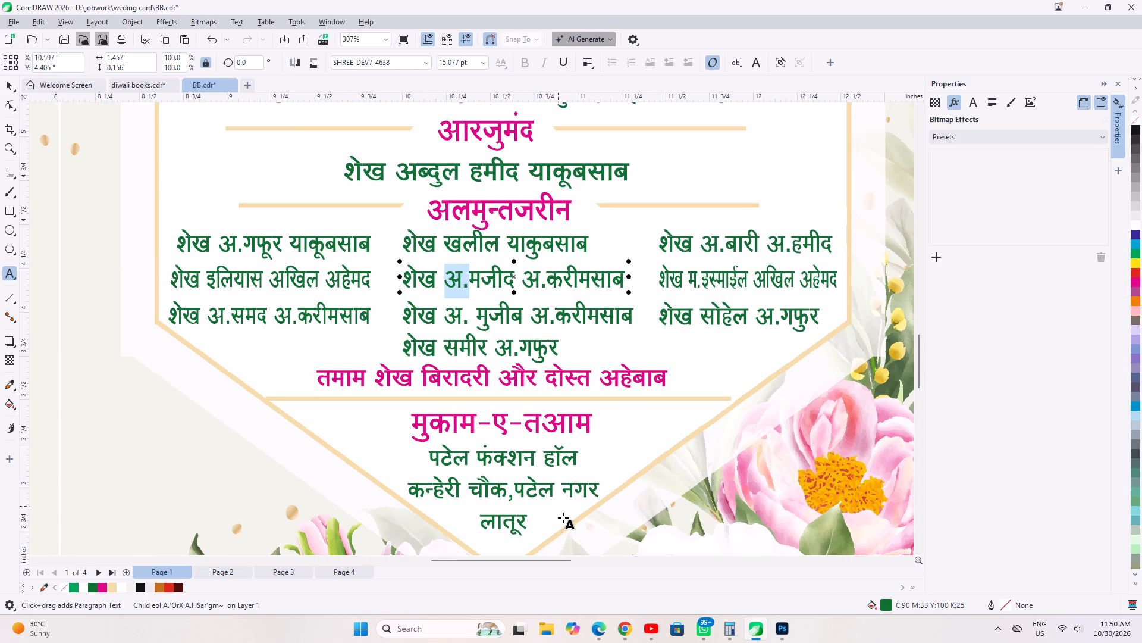
scroll(595, 461, "down", 4)
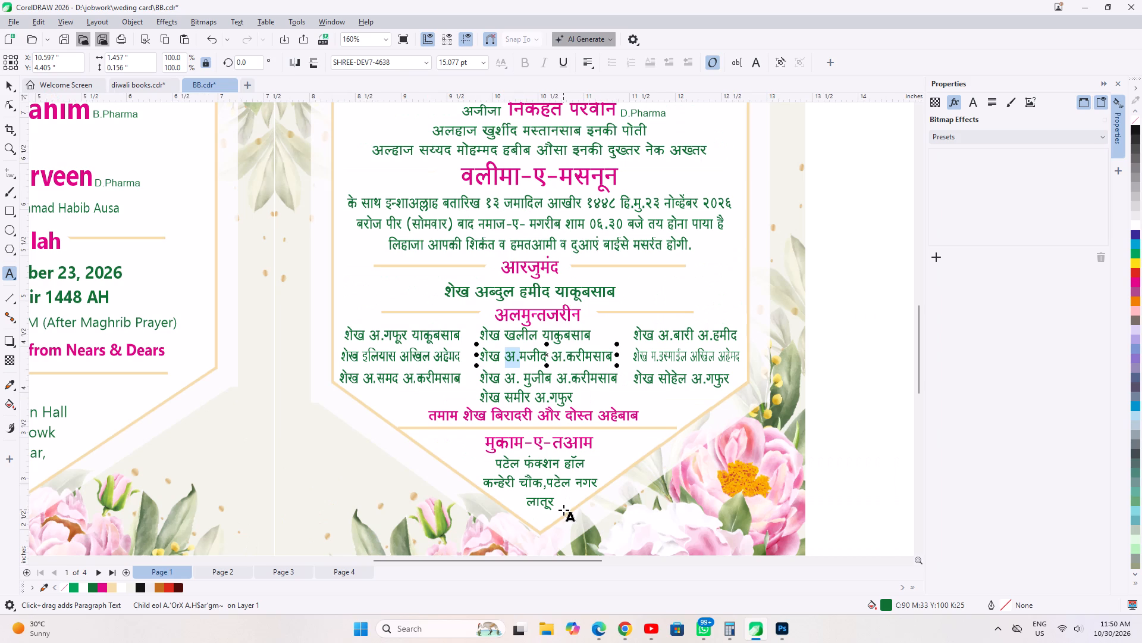
scroll(563, 510, "down", 2)
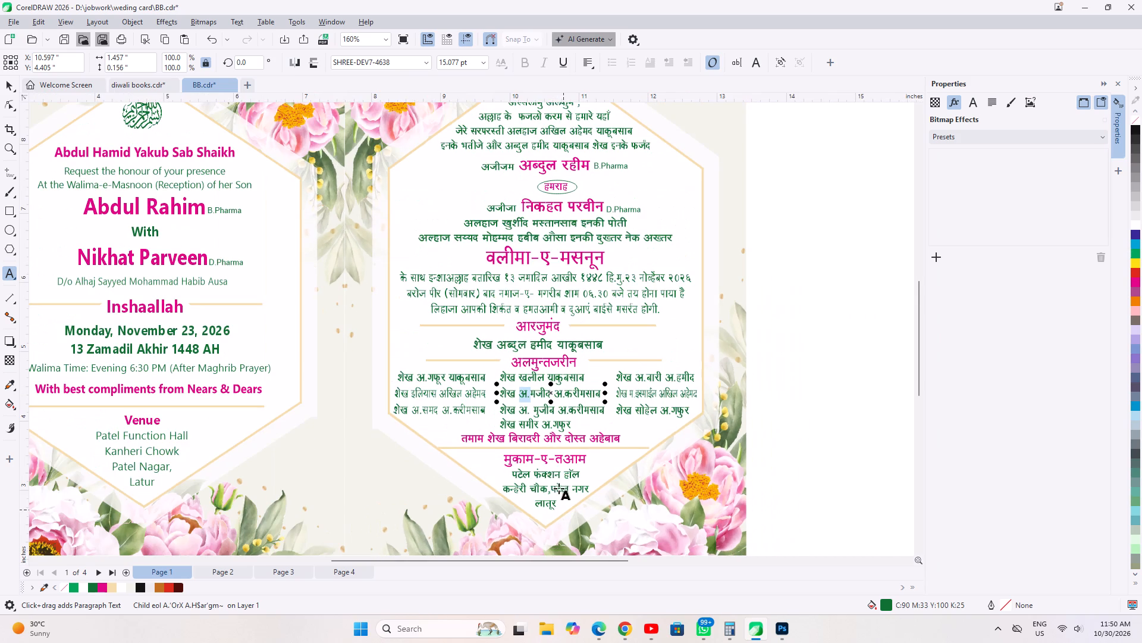
scroll(555, 455, "up", 2)
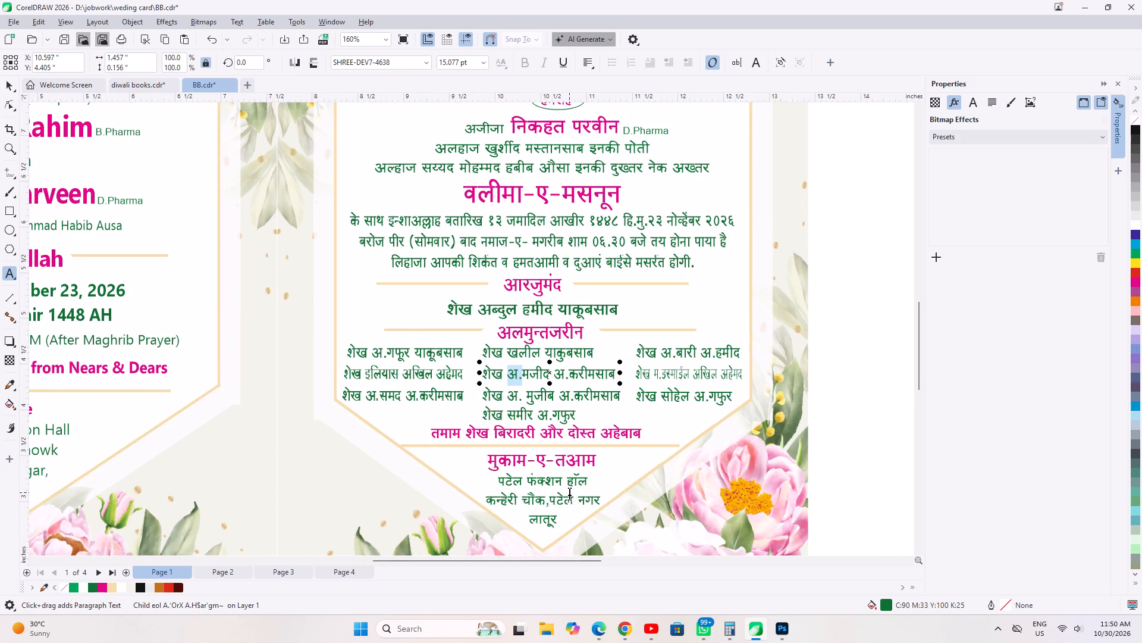
Replace तआम with वलिमा in the venue heading so it reads मुकाम-ए-वलिमा.
left_click(572, 460)
key("Left")
key("shift+End")
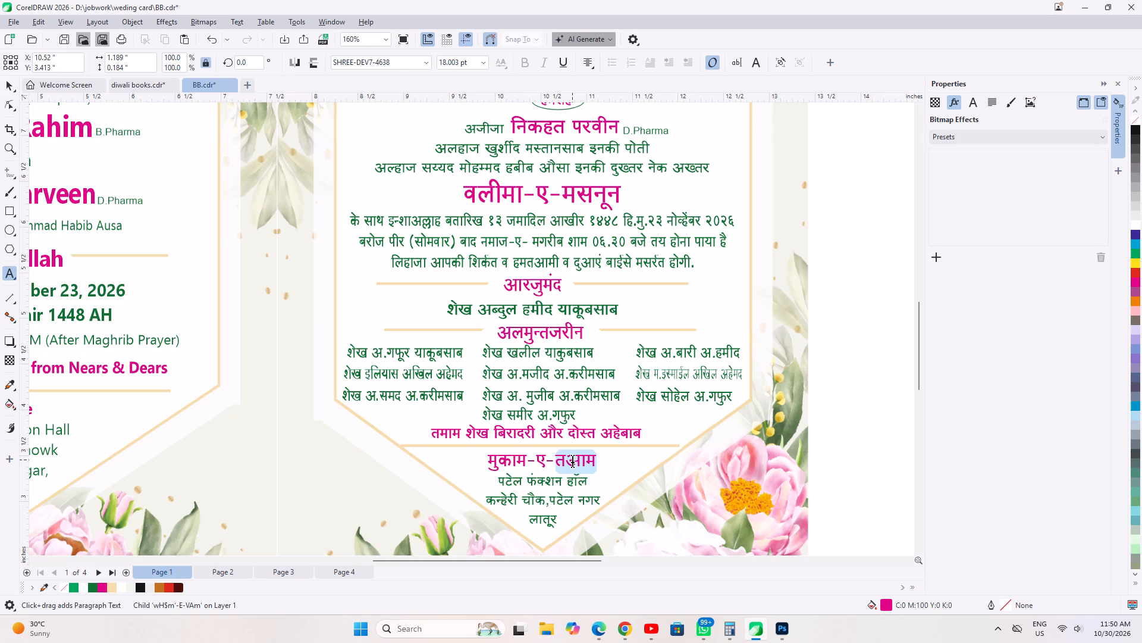
type("ofyek")
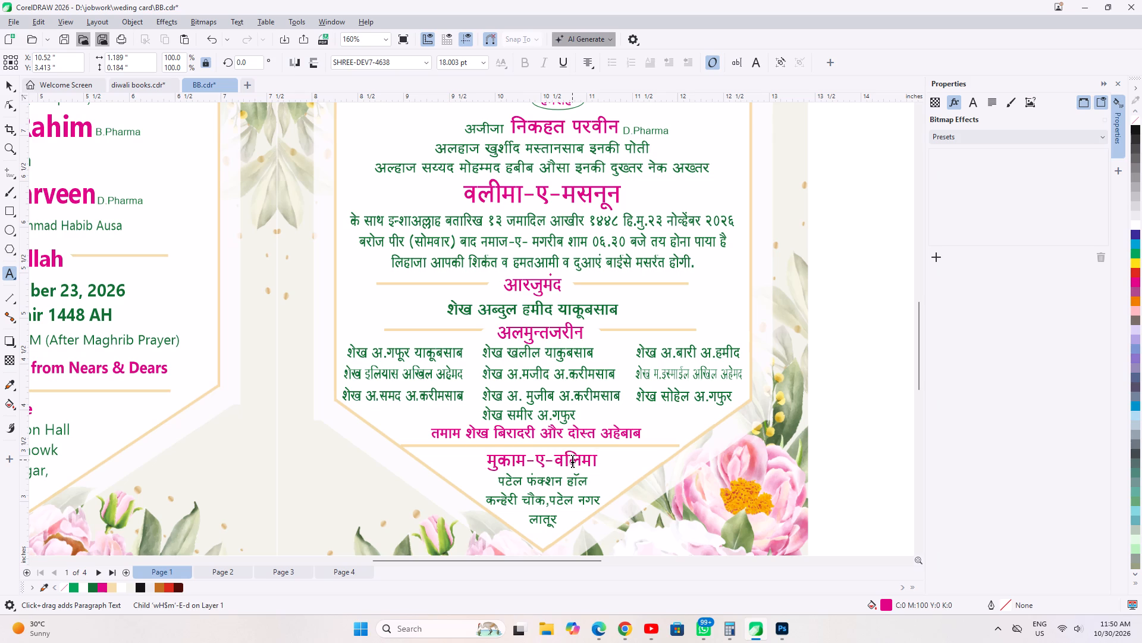
Review the Hindi and English invitations side by side on page 1, down to the English date lines.
scroll(608, 461, "down", 1)
scroll(608, 545, "down", 1)
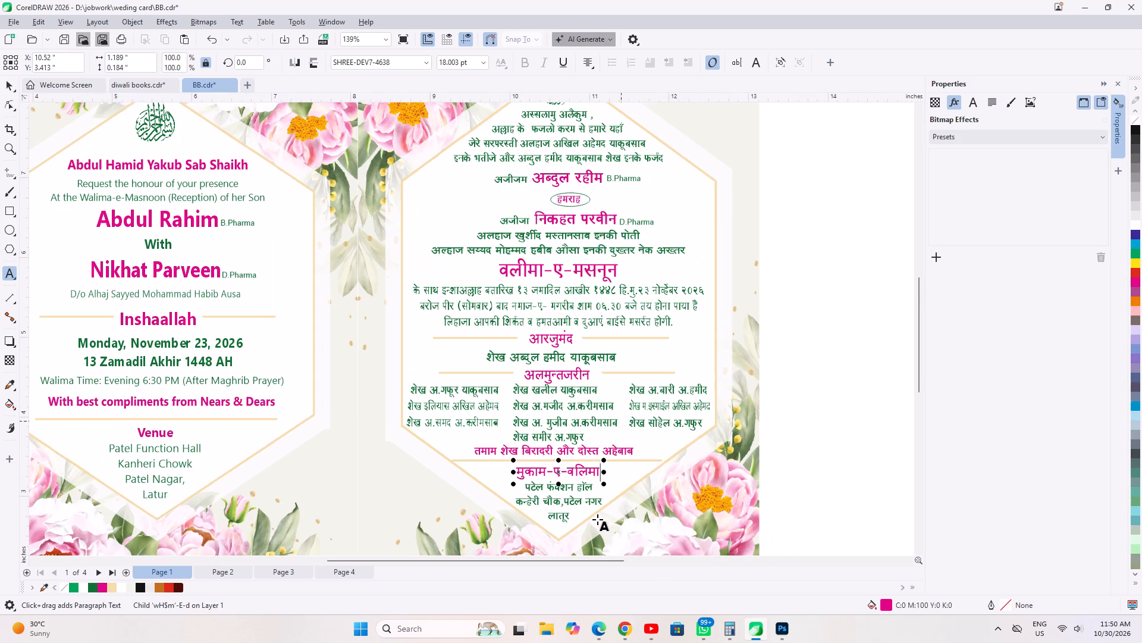
scroll(596, 522, "down", 2)
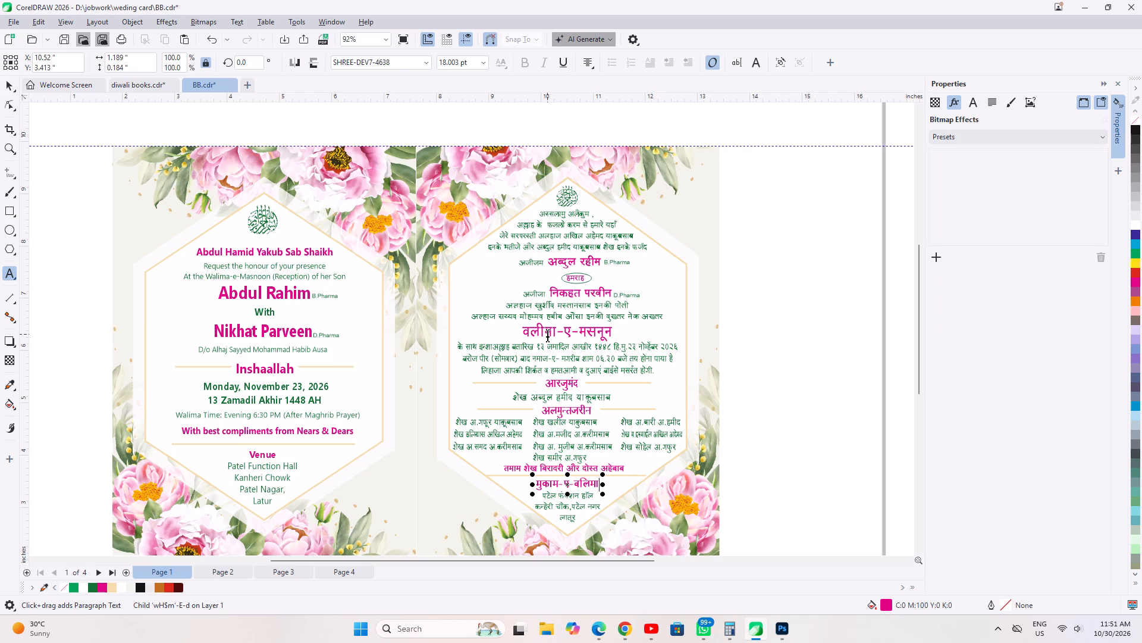
scroll(236, 401, "up", 3)
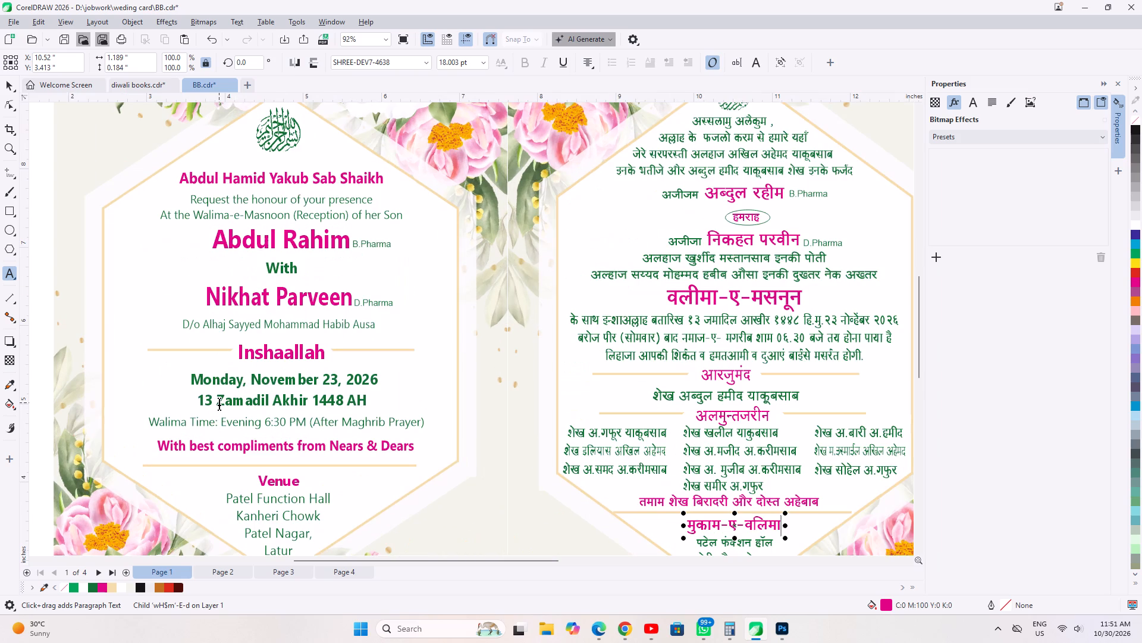
left_click(219, 402)
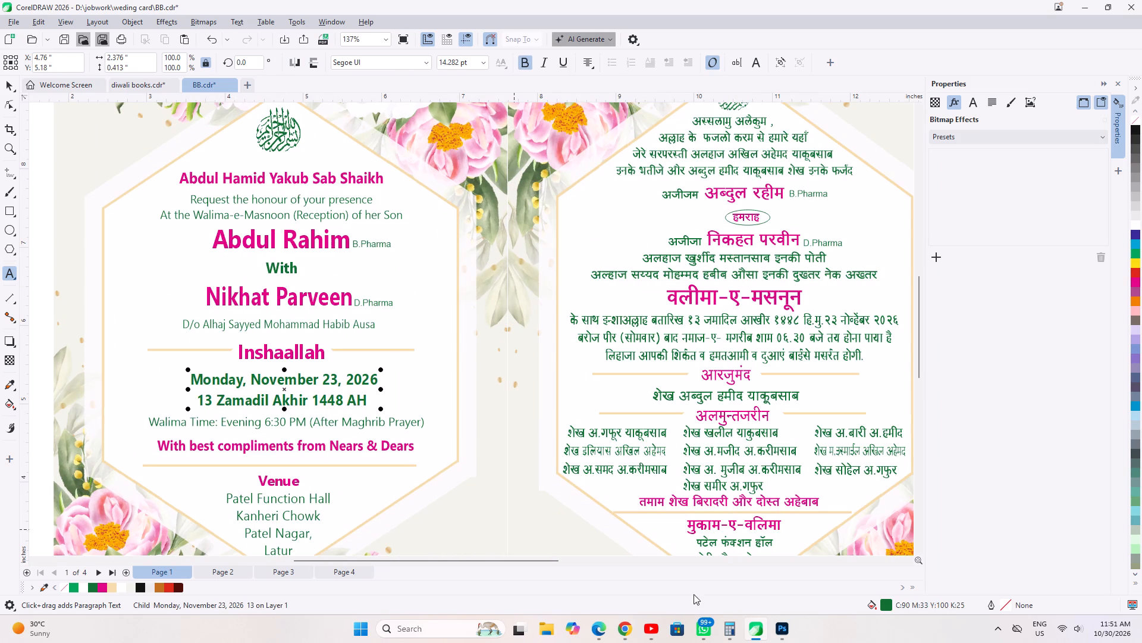
Start opening another drawing and go to the jobwork folder on drive D.
left_click(752, 628)
left_click(752, 628)
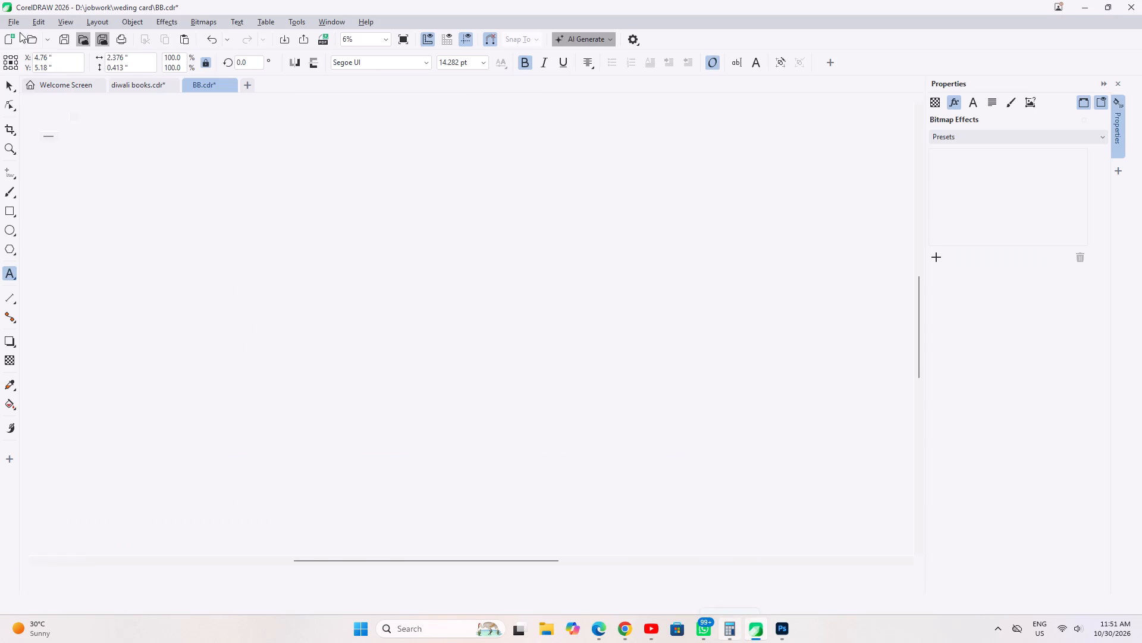
left_click(34, 42)
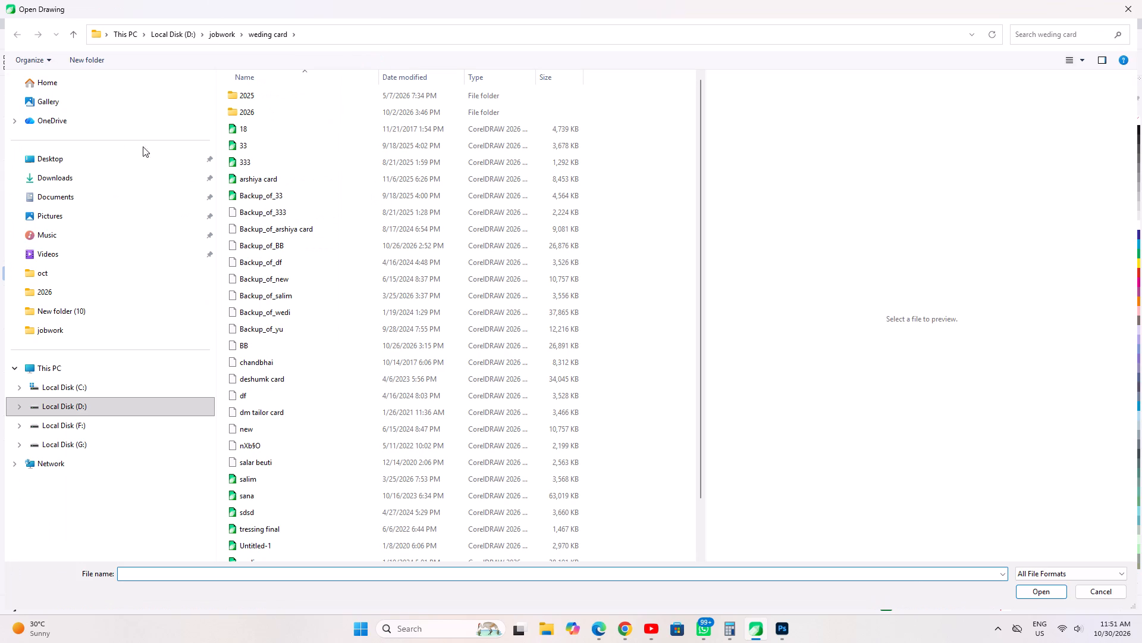
left_click(222, 35)
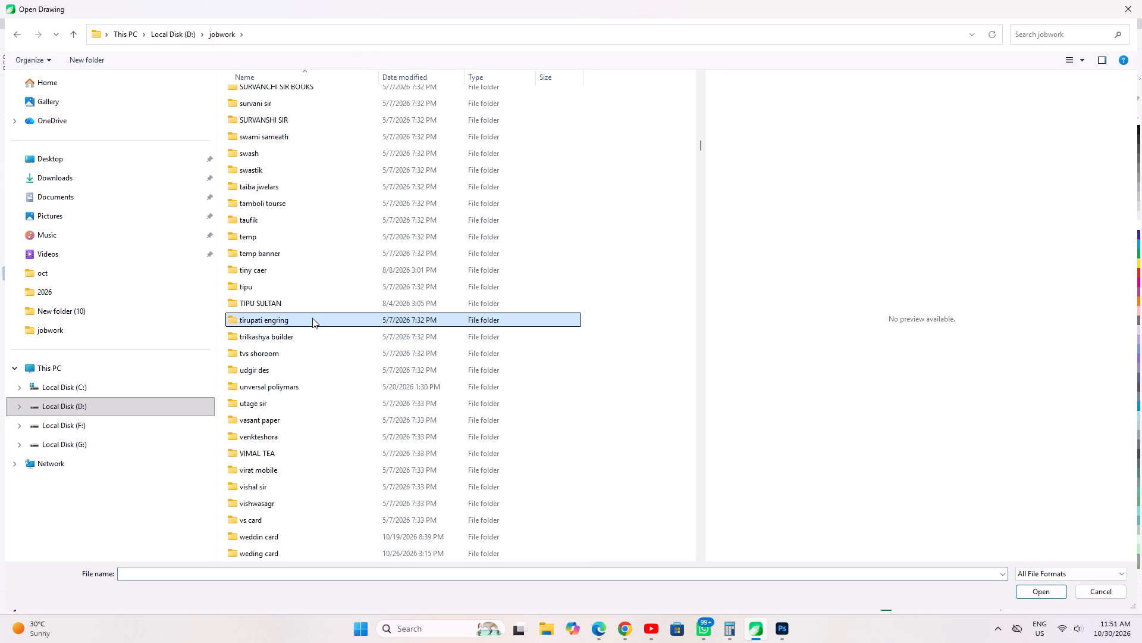
Look through the contents of the jobwork folder for a folder whose name starts with SU.
type("SU")
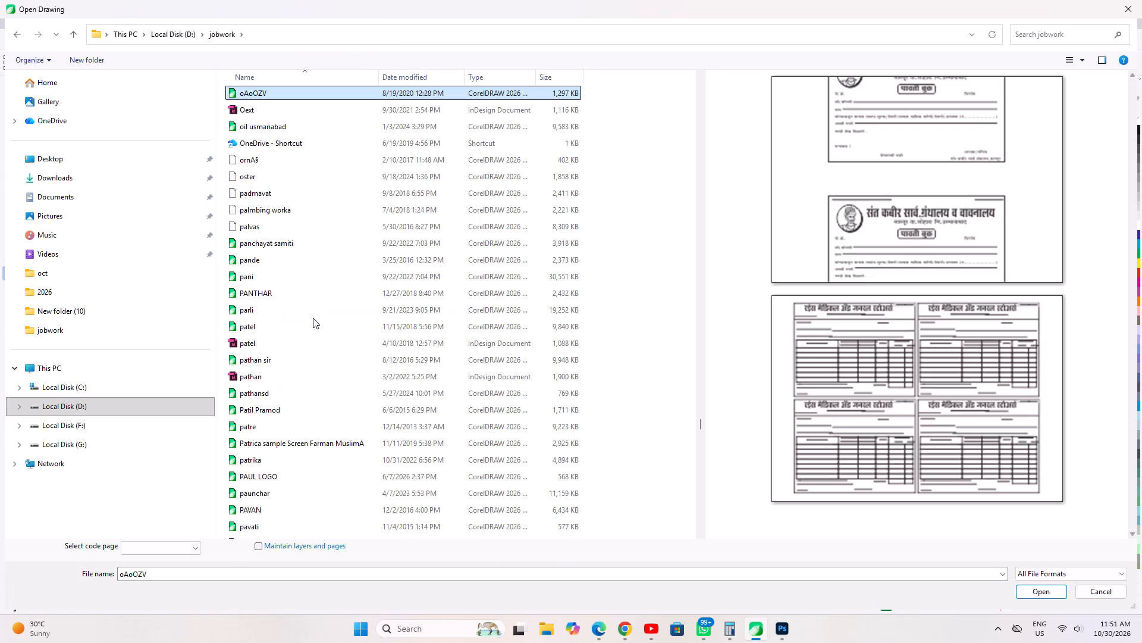
scroll(313, 318, "up", 12)
left_click_drag(701, 415, 701, 401)
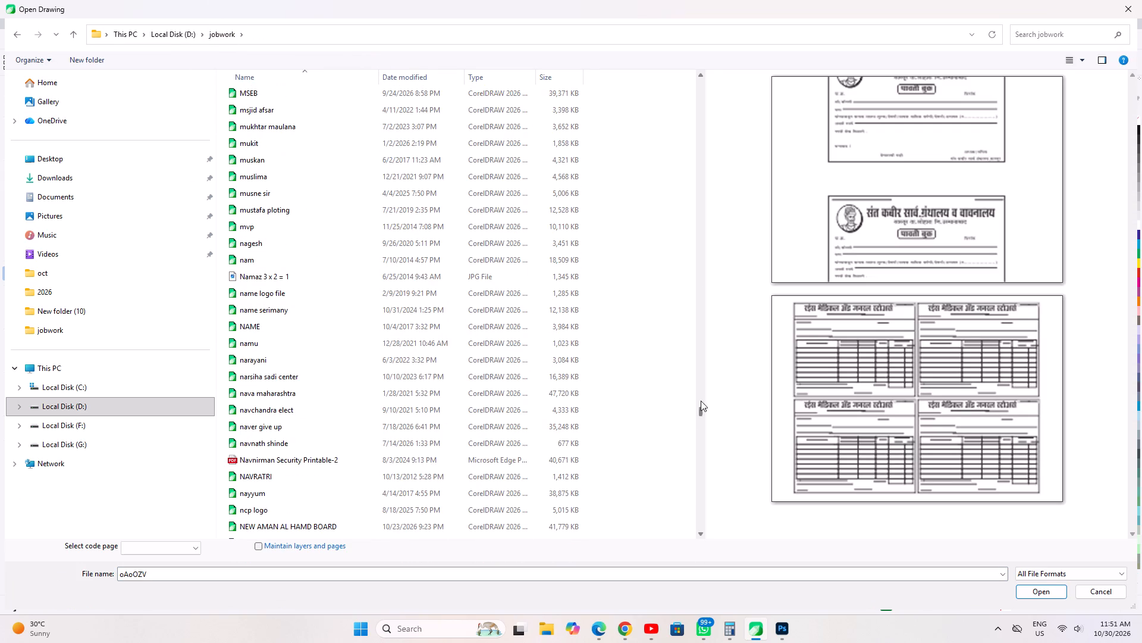
left_click_drag(701, 401, 699, 67)
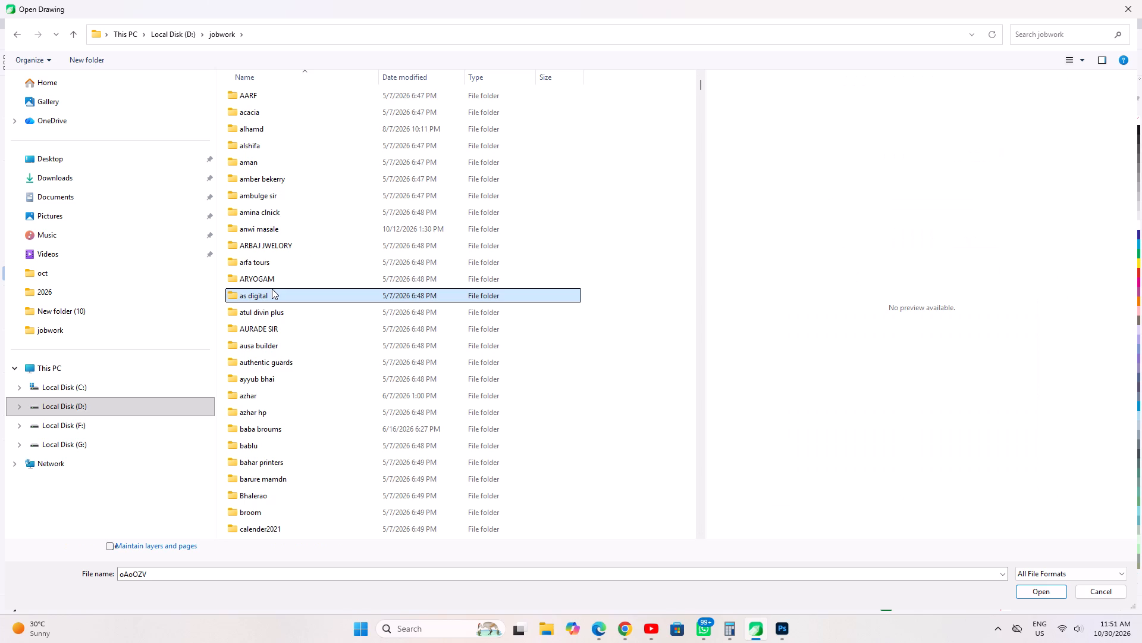
key("j")
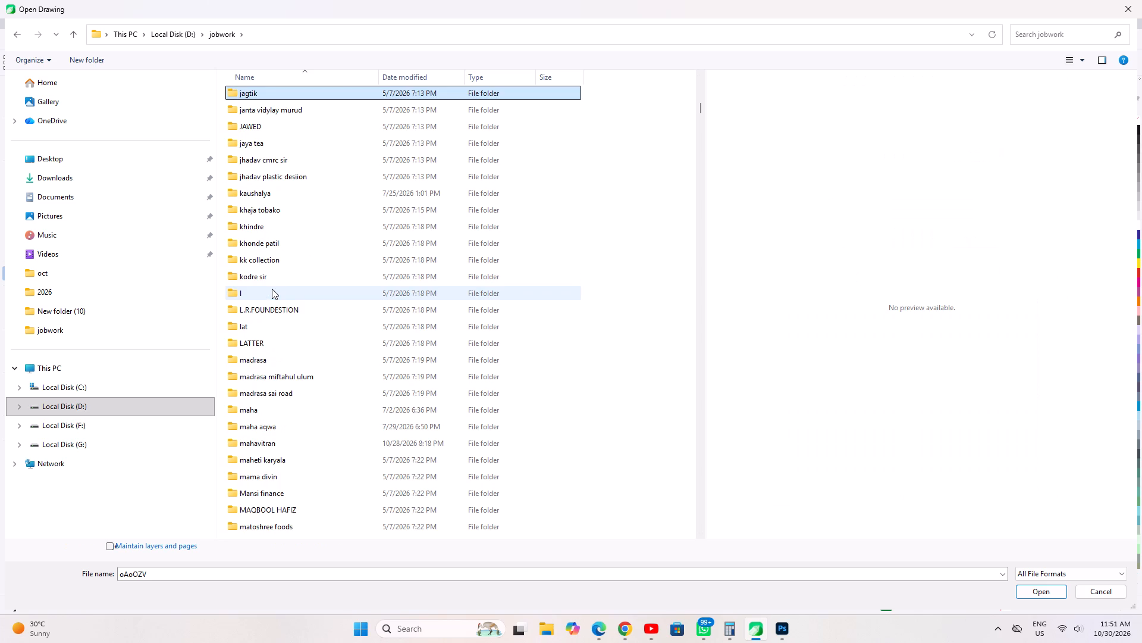
key("Down")
key("Down")
key("Down")
key("Down")
key("Down")
key("Down")
key("Down")
key("Down")
key("Down")
key("Down")
key("Down")
key("Down")
key("Down")
key("Down")
key("Down")
key("Down")
key("Down")
key("Down")
key("Down")
key("Down")
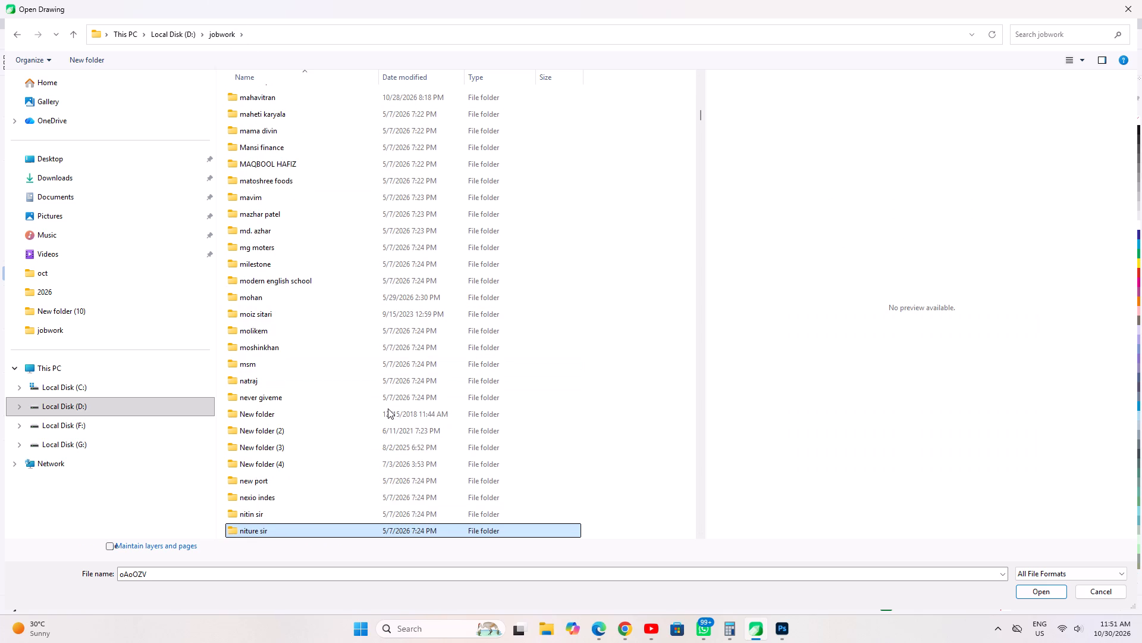
type("SU")
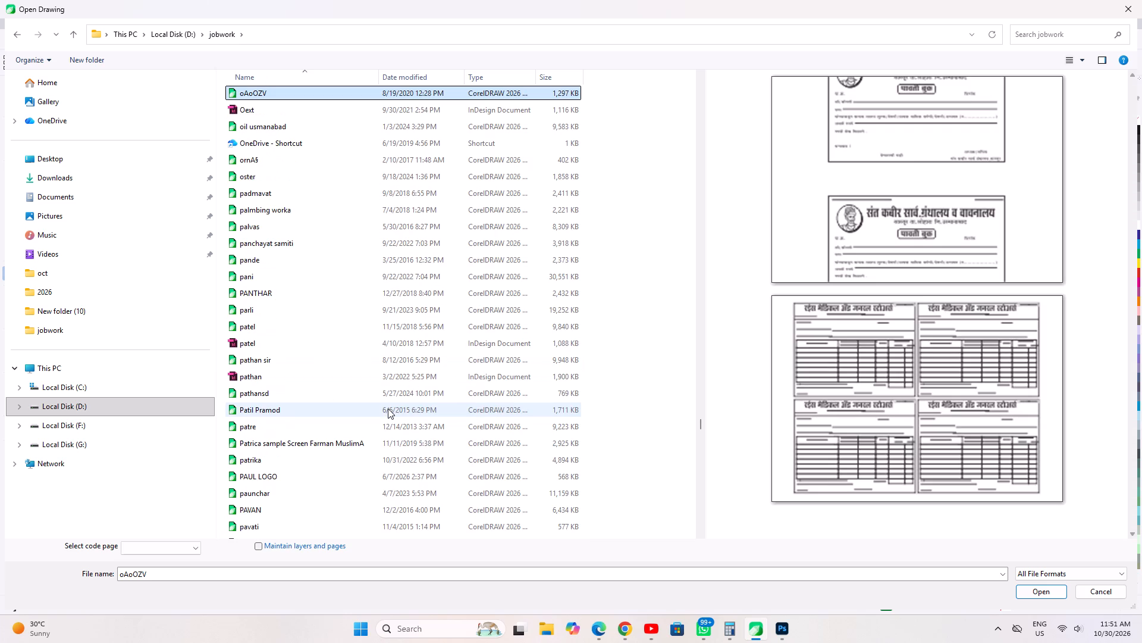
type("SU")
type("SU")
Search the jobwork folder for su and open the drawing finel from the 2026 subfolder of super jwalrs.
left_click(1054, 35)
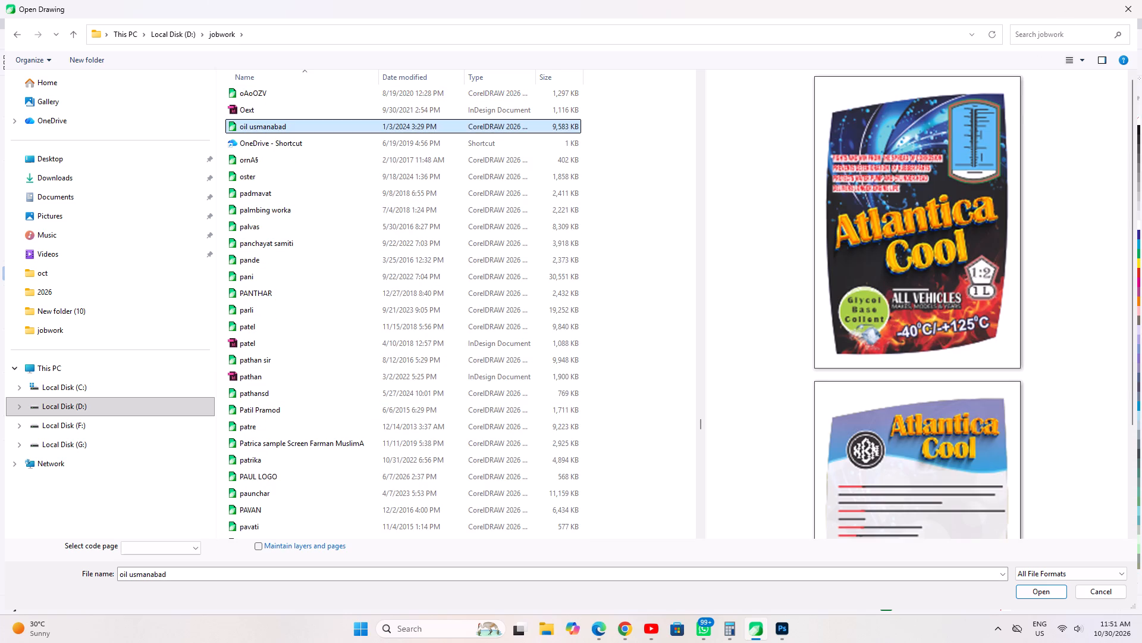
type("SU")
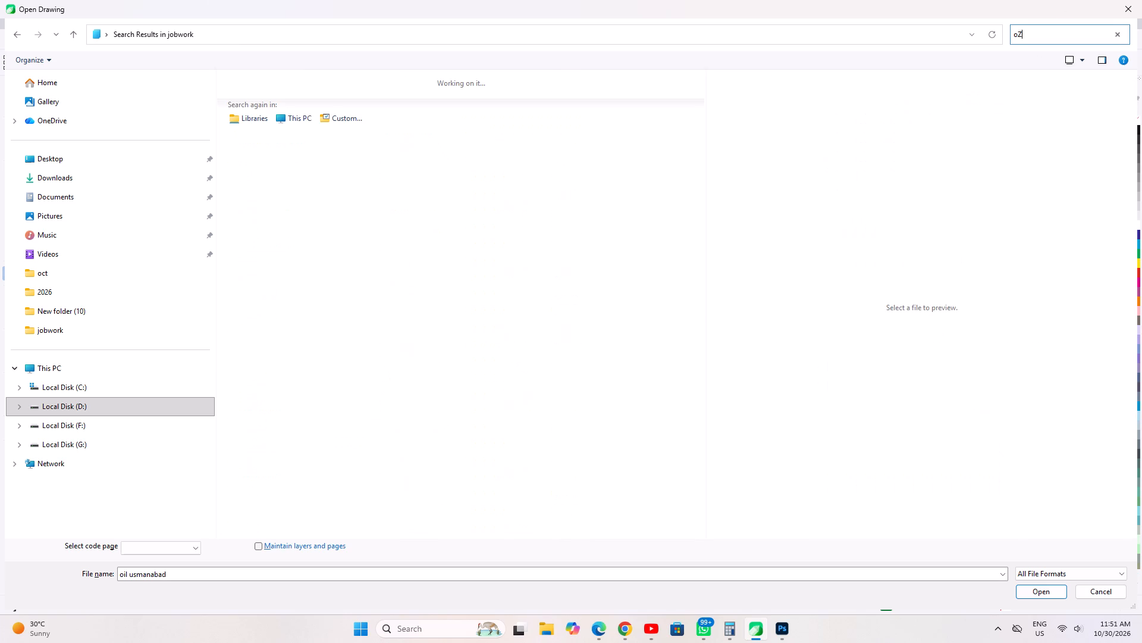
type("su")
key("Return")
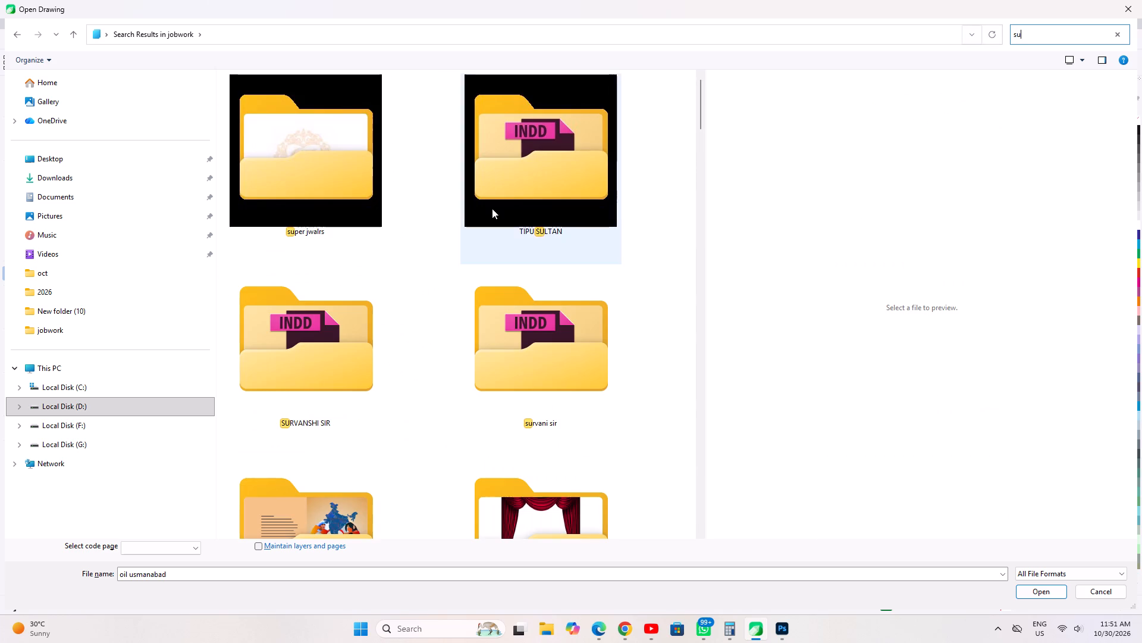
double_click(359, 191)
double_click(253, 145)
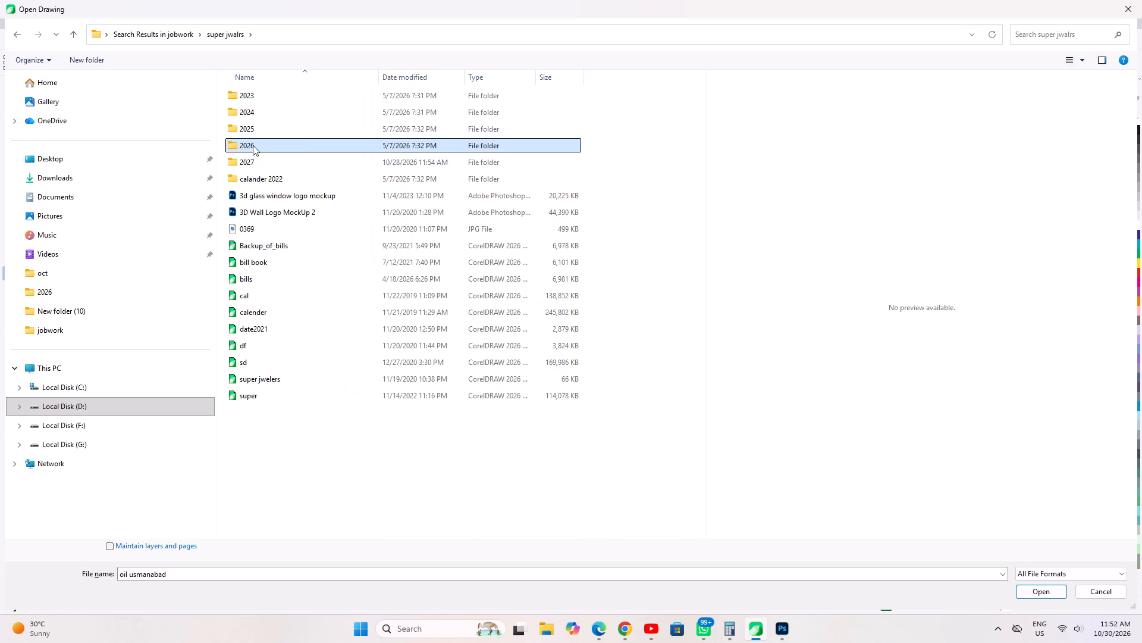
left_click(243, 215)
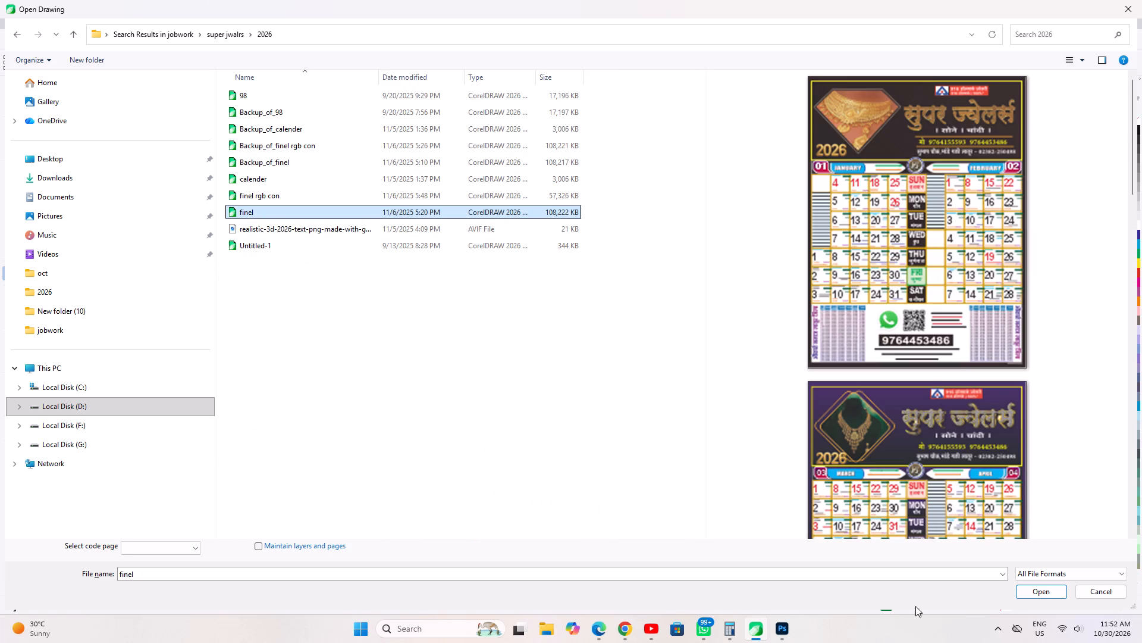
left_click(1050, 592)
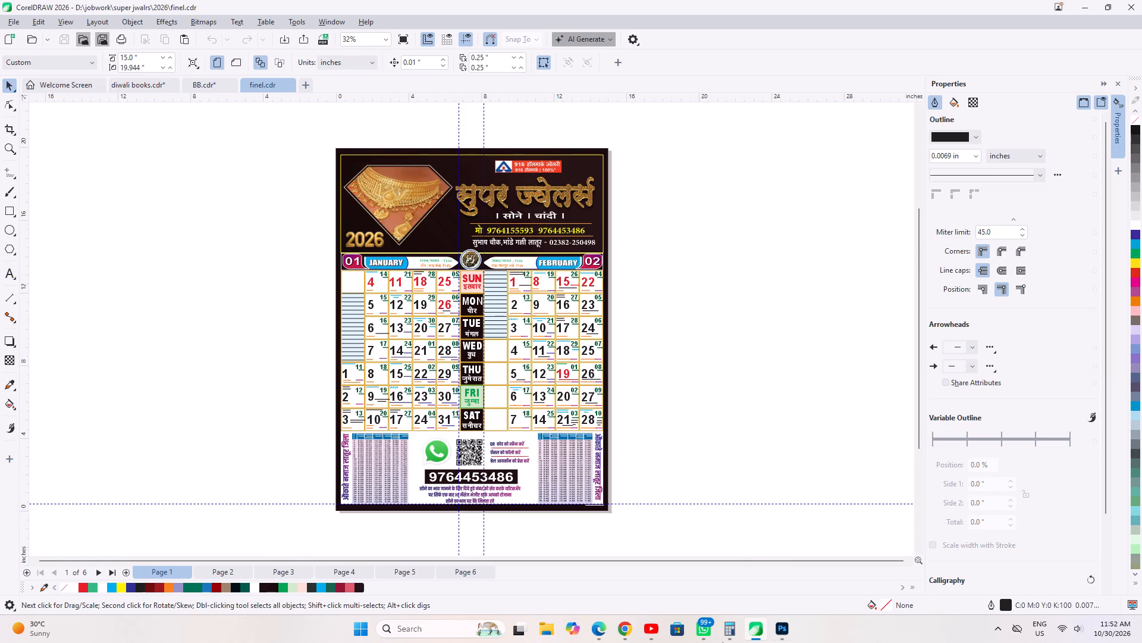
Return to the wedding invitation drawing BB.cdr.
left_click(760, 637)
left_click(760, 637)
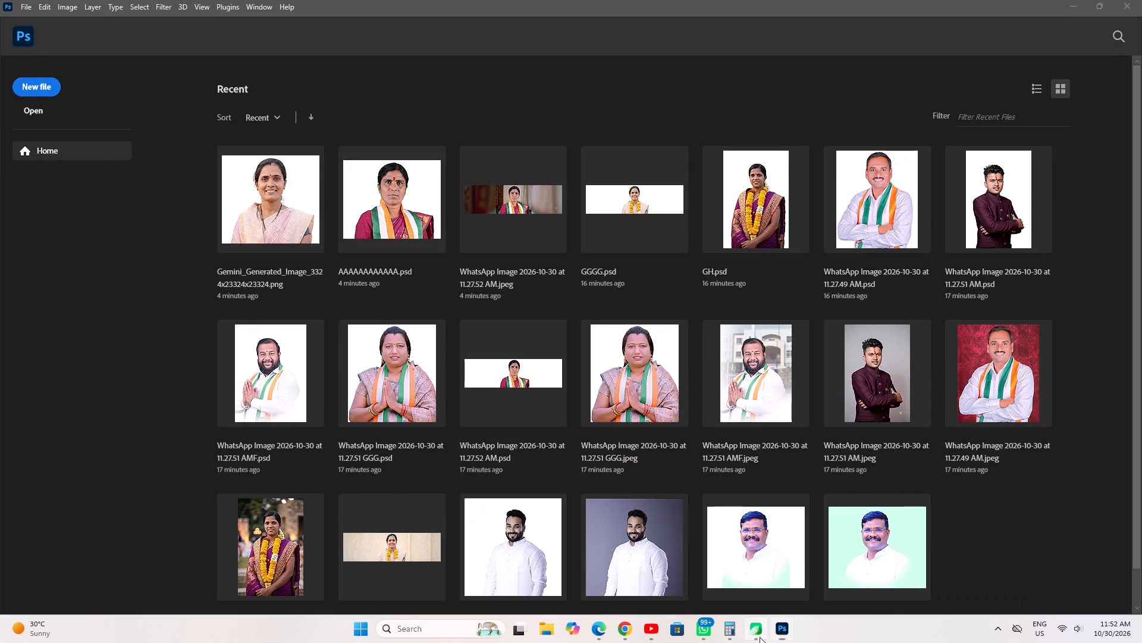
left_click(211, 86)
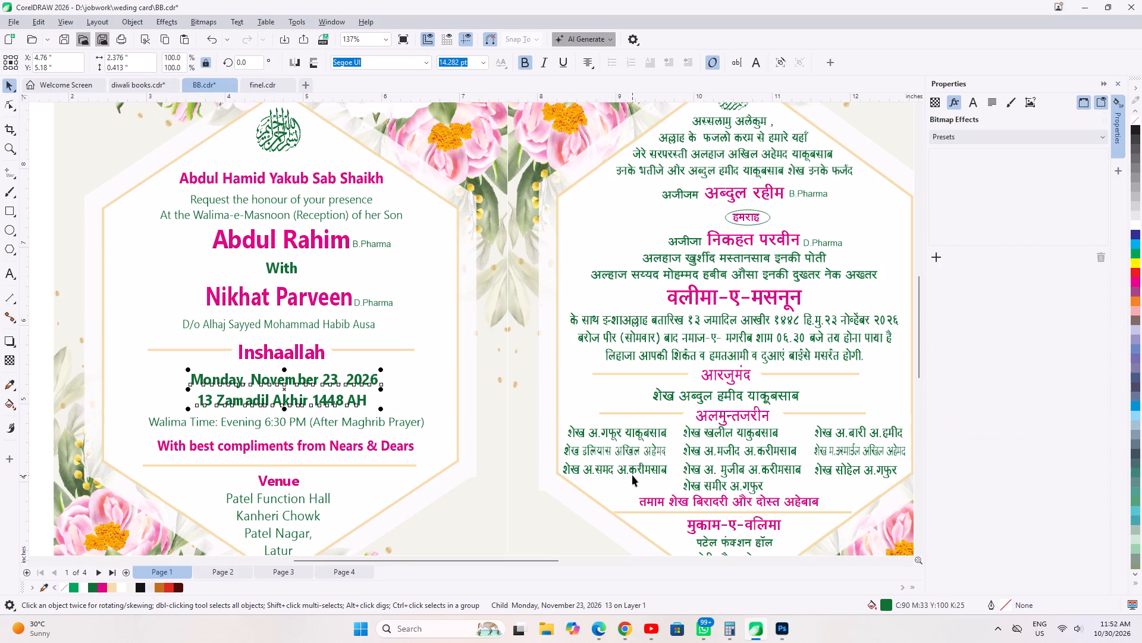
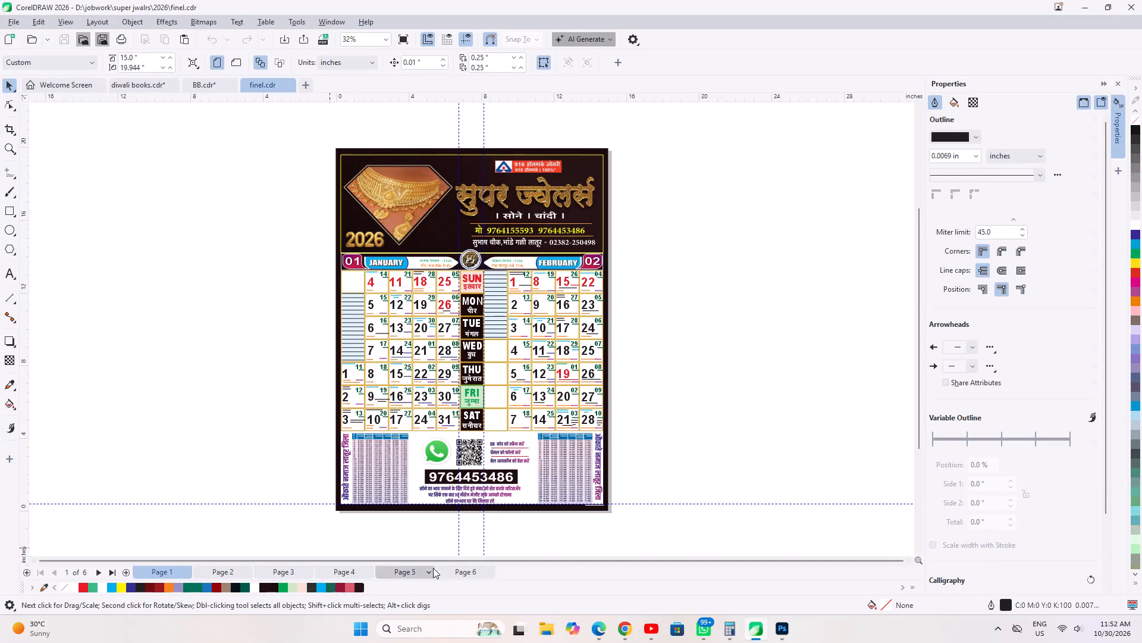
Go to Page 6 of the finel calendar and examine the November date cells around the 23rd.
left_click(462, 567)
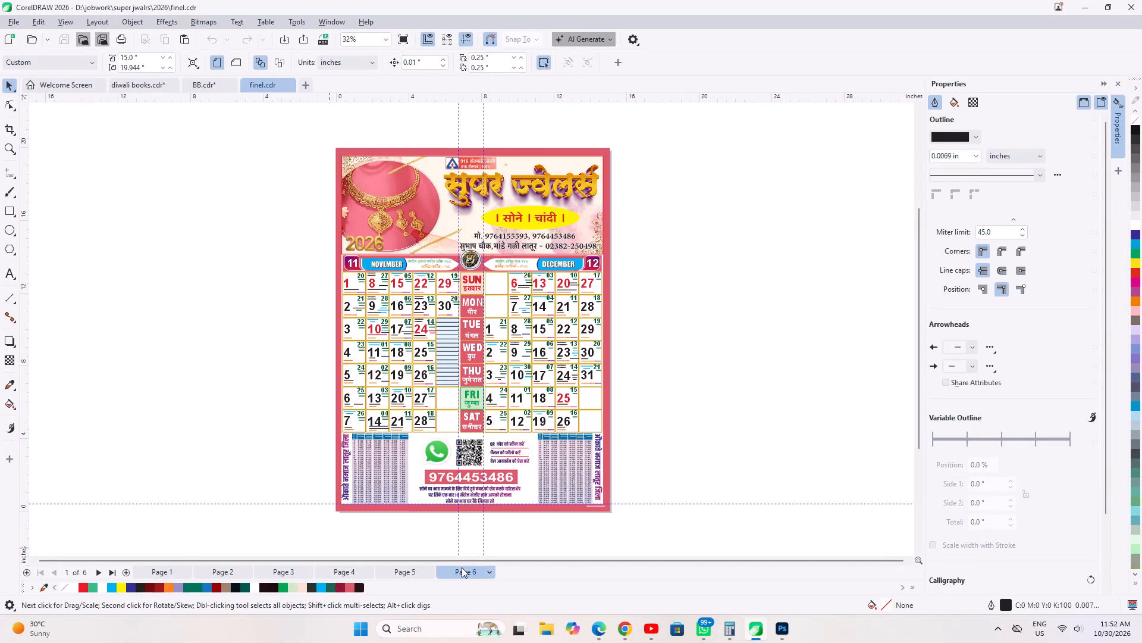
scroll(411, 329, "up", 1)
scroll(434, 274, "up", 7)
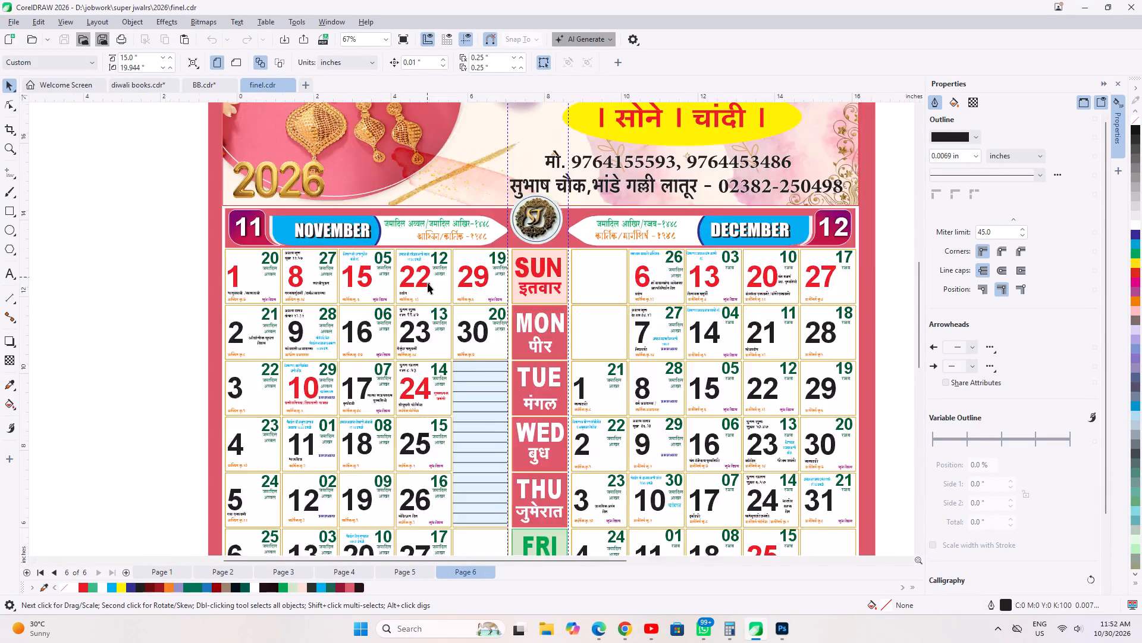
scroll(428, 283, "up", 3)
scroll(440, 343, "up", 5)
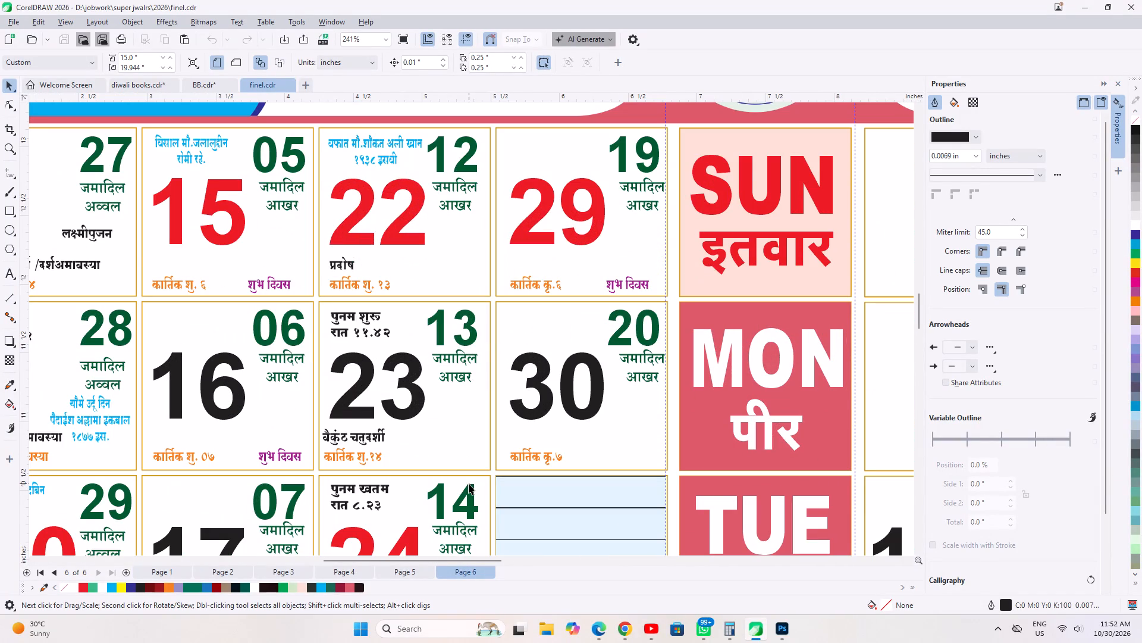
Switch to the wedding invitation BB.cdr and check the English card's Gregorian and Hijri date lines.
left_click(203, 85)
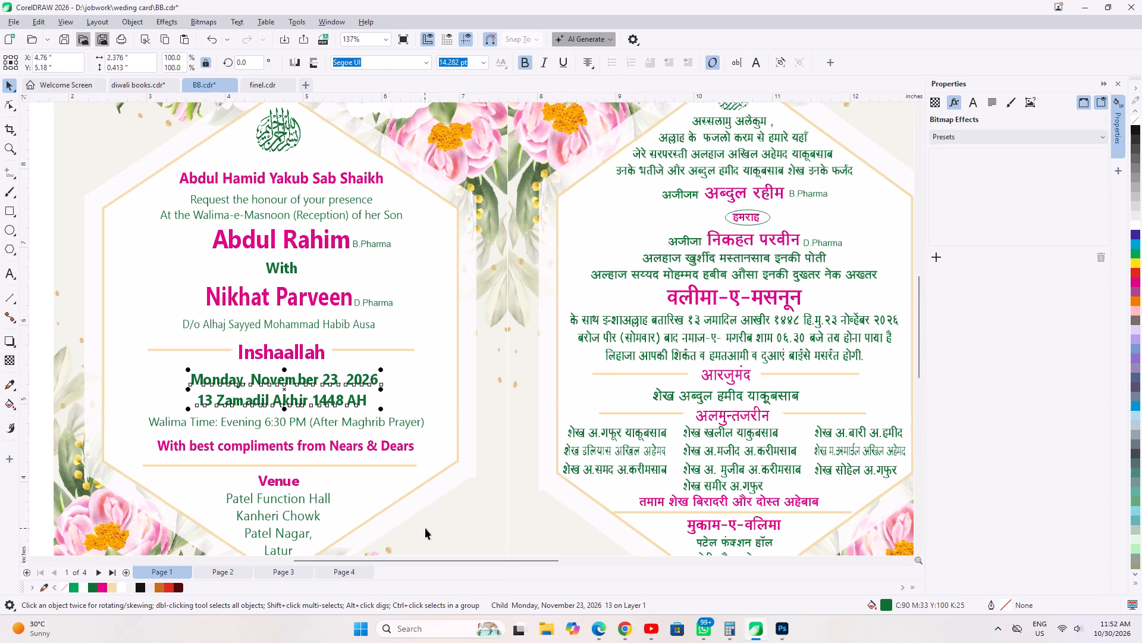
left_click(425, 528)
Return to the finel calendar and examine the November heading's Islamic months and the Islamic date in the cell for Monday the 23rd.
left_click(262, 79)
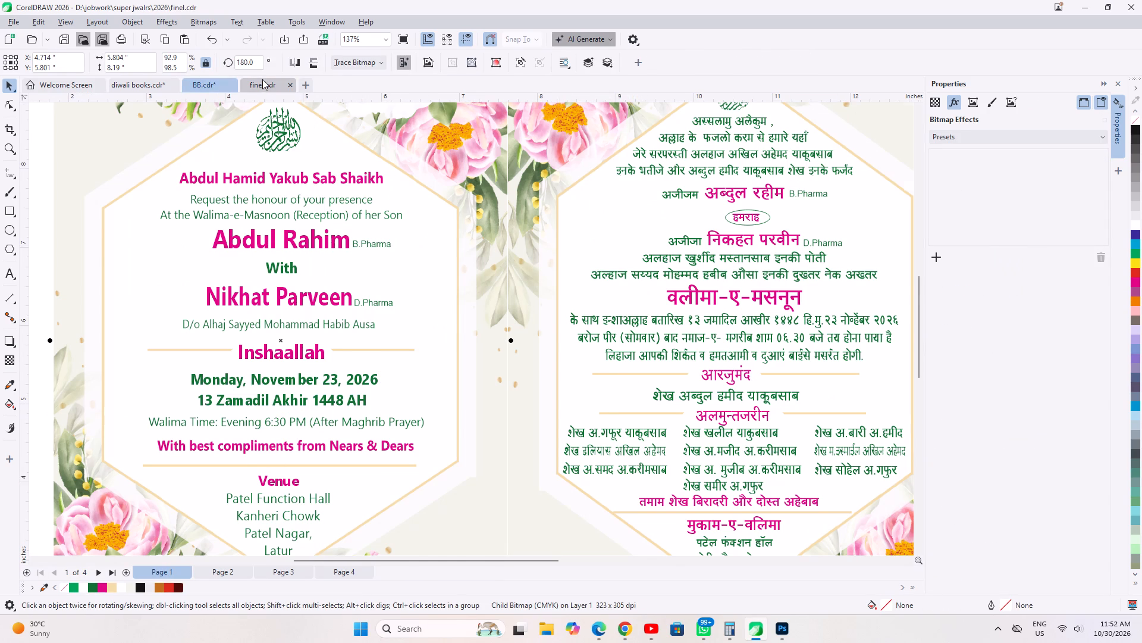
scroll(375, 458, "down", 3)
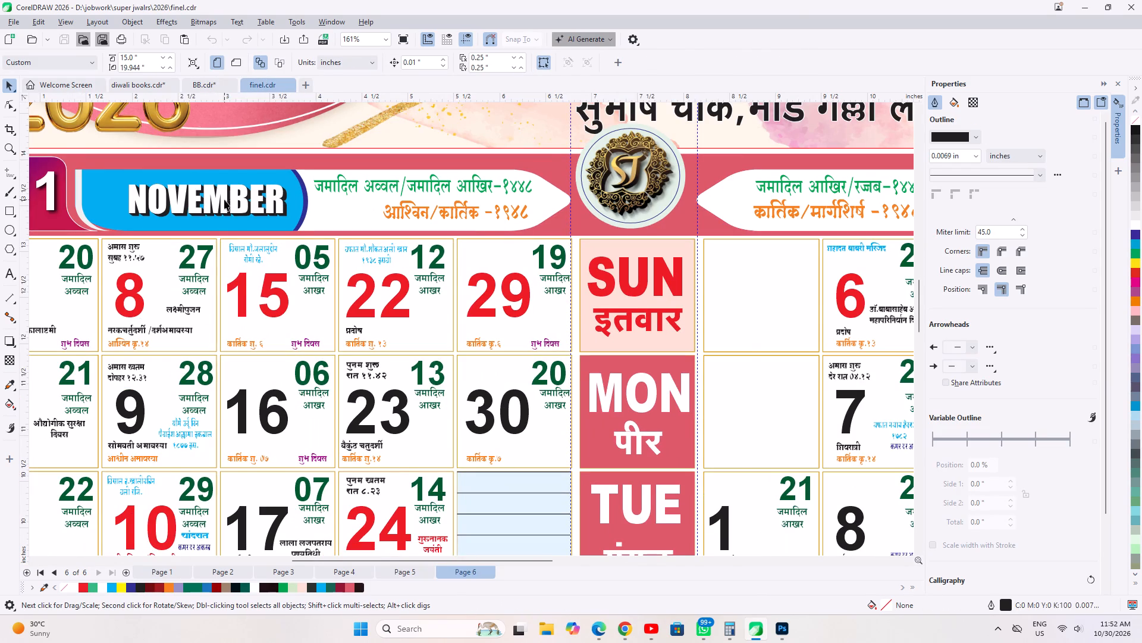
scroll(259, 244, "down", 2)
scroll(207, 188, "down", 2)
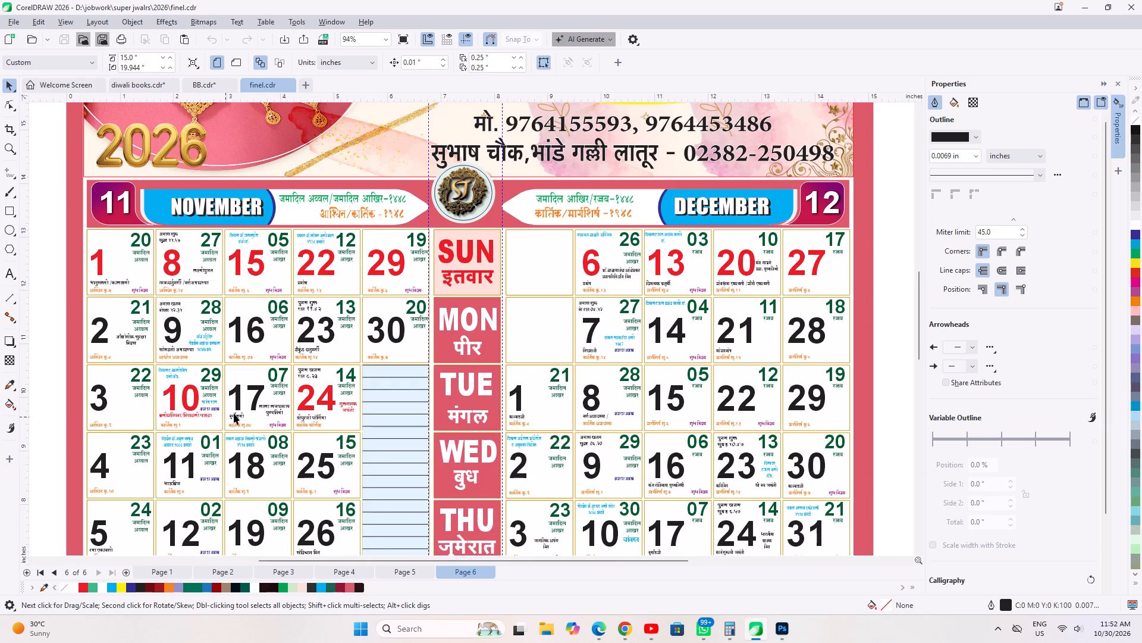
scroll(359, 317, "up", 5)
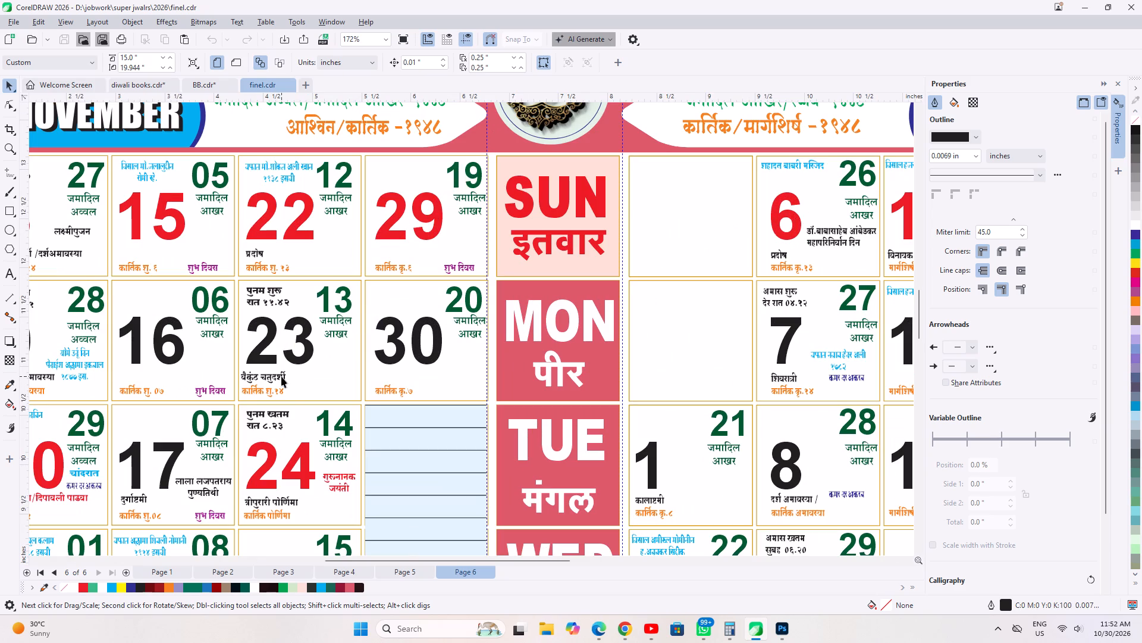
left_click(281, 376)
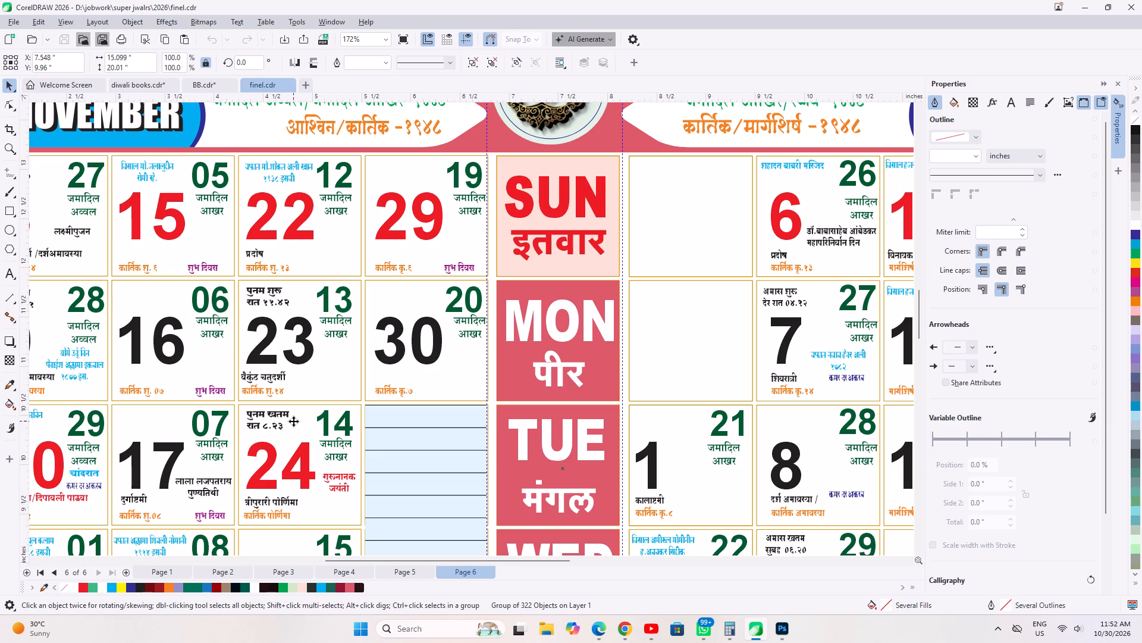
scroll(335, 296, "down", 4)
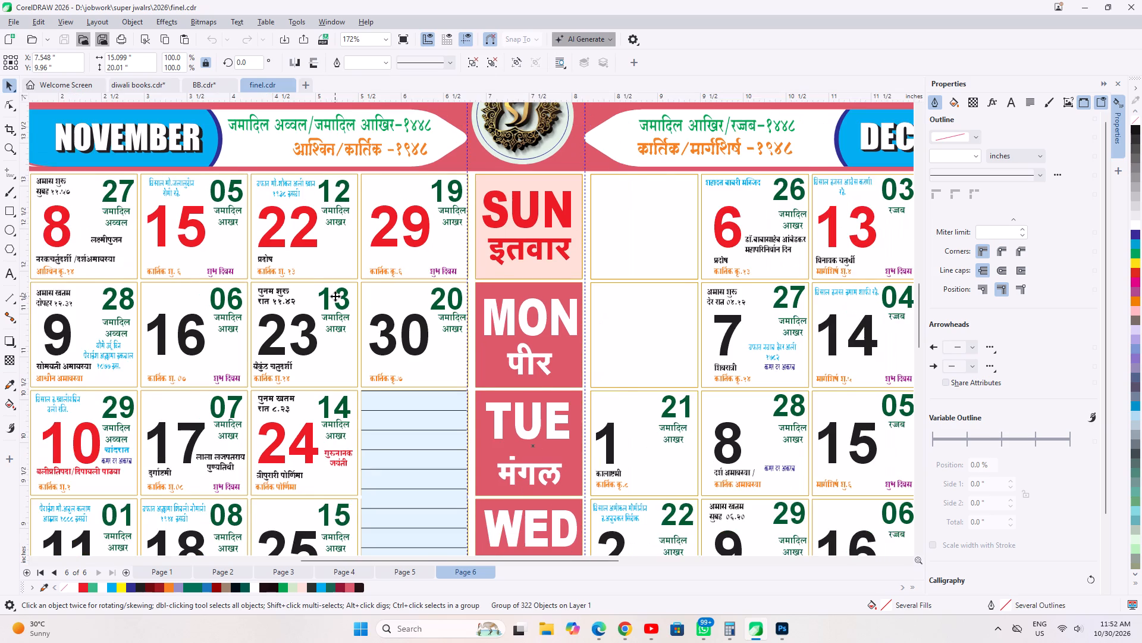
scroll(335, 296, "down", 4)
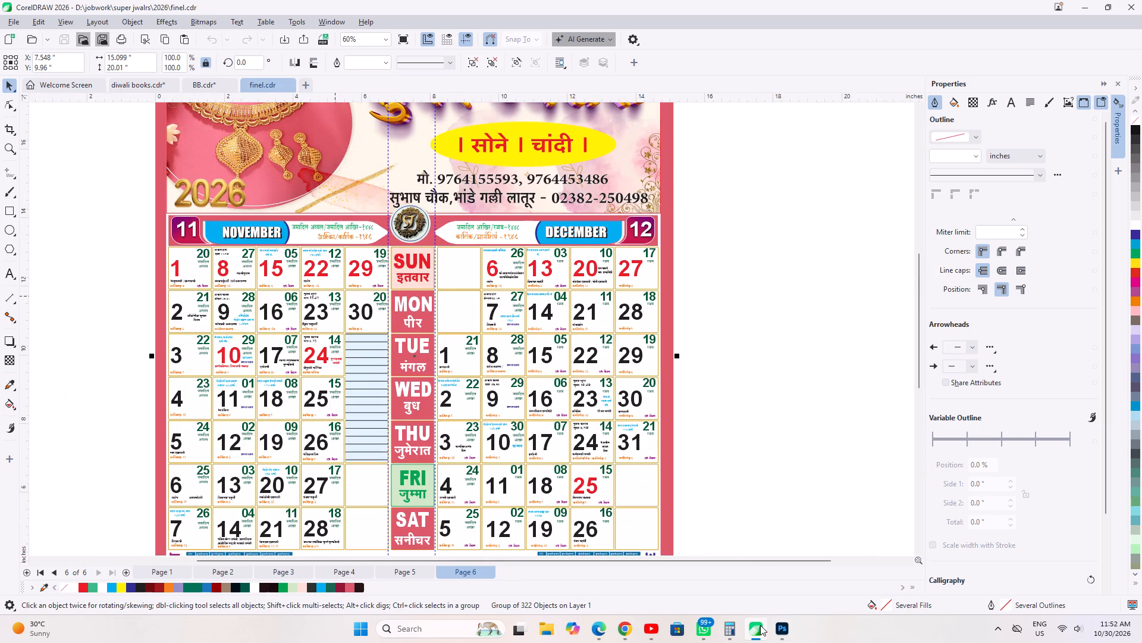
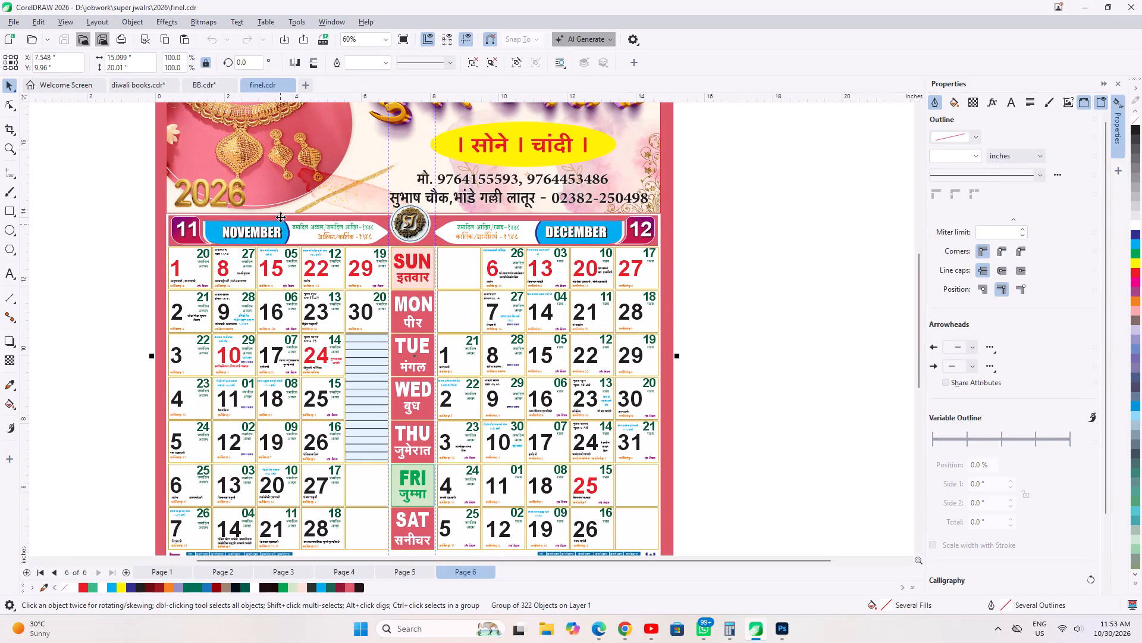
Close the finel.cdr calendar document and return to the wedding invitation BB.cdr.
scroll(300, 160, "up", 2)
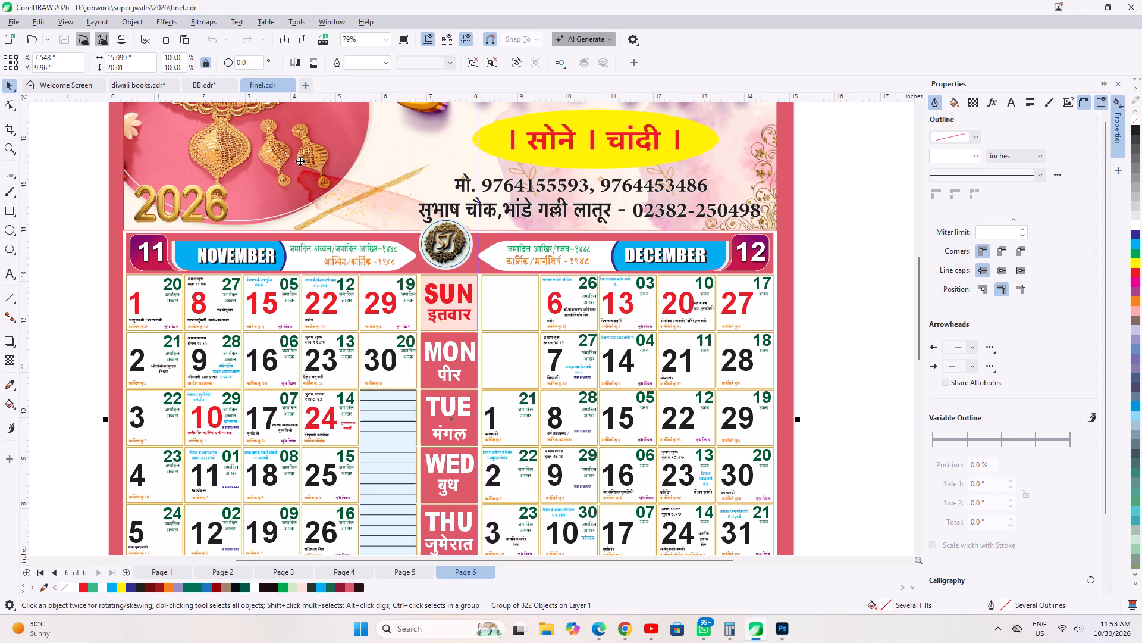
scroll(453, 471, "down", 3)
scroll(402, 395, "down", 4)
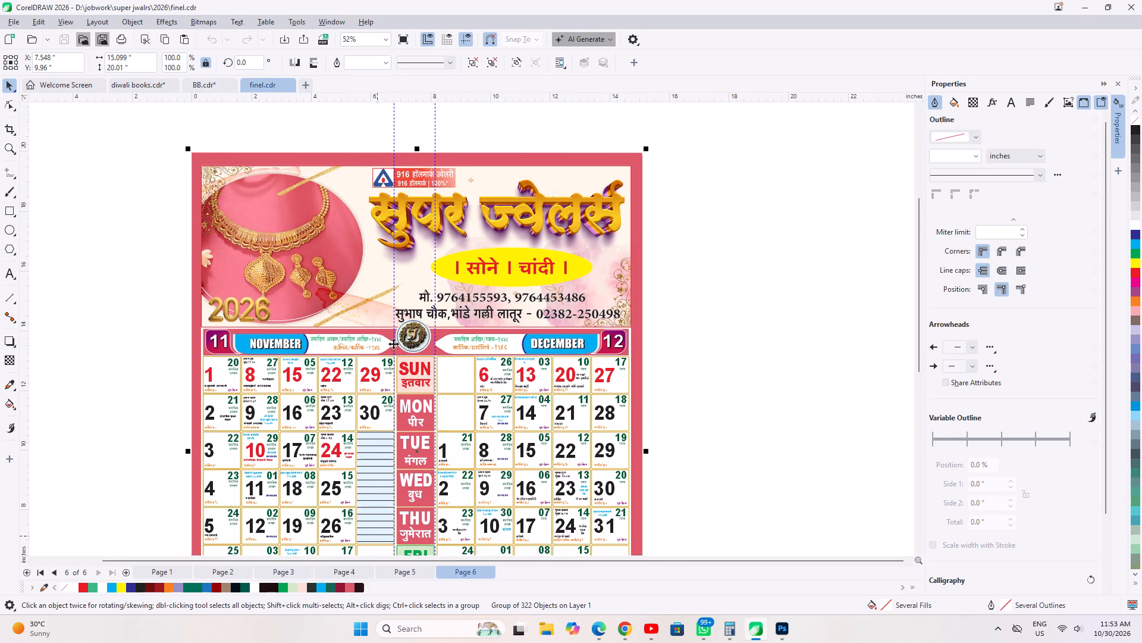
scroll(391, 306, "down", 2)
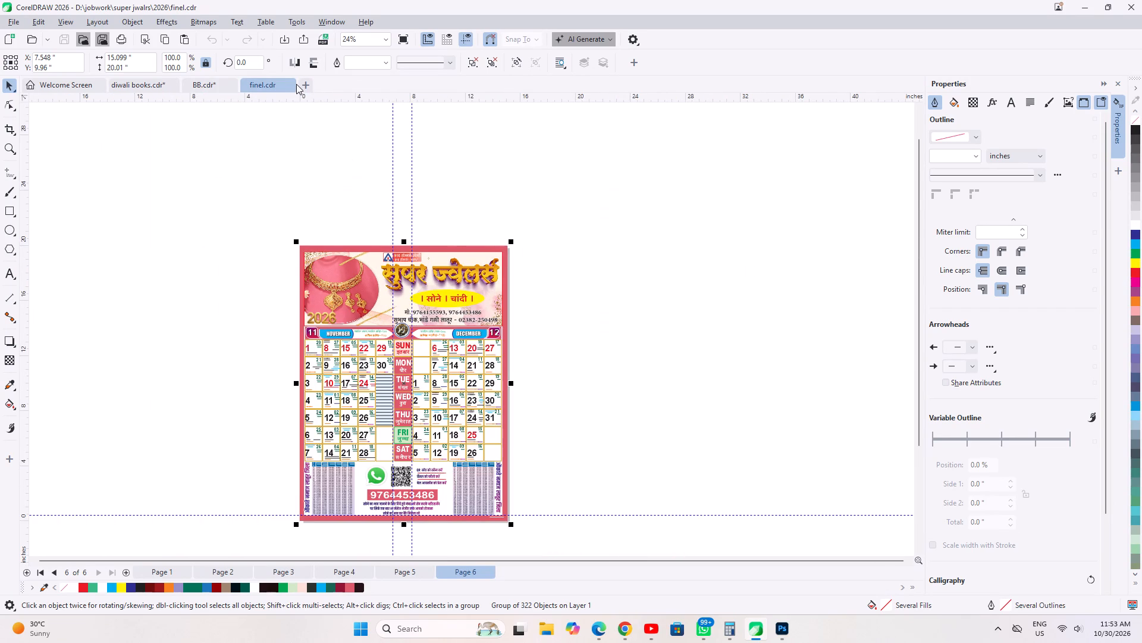
left_click(291, 85)
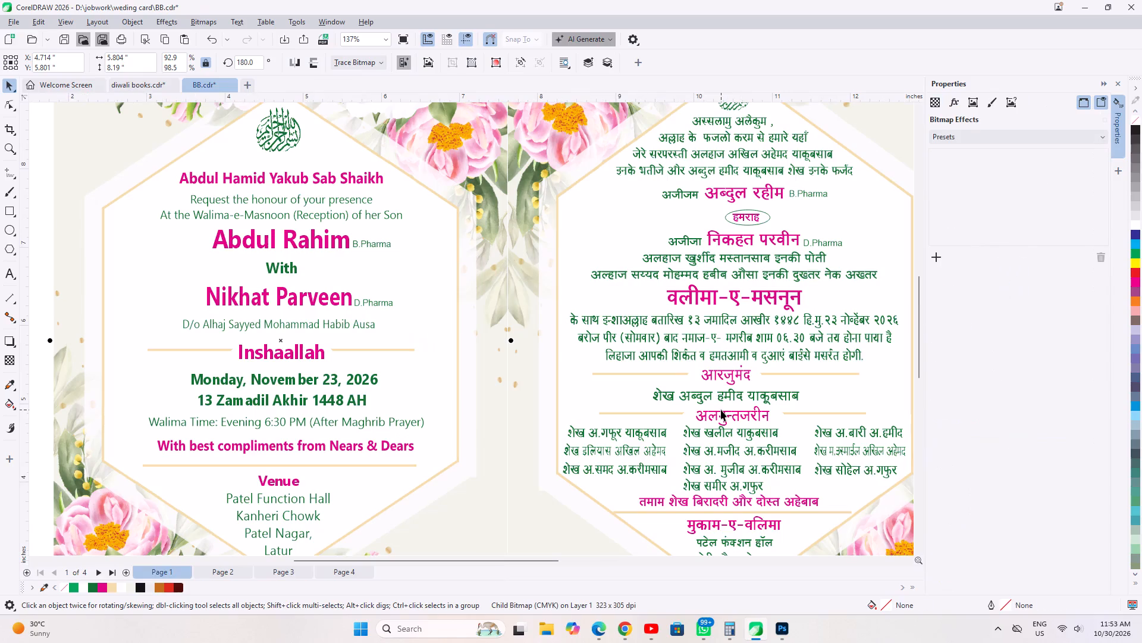
Look over the inner invitation cards on Page 1, and go to the cover design on Page 2.
scroll(419, 411, "down", 2)
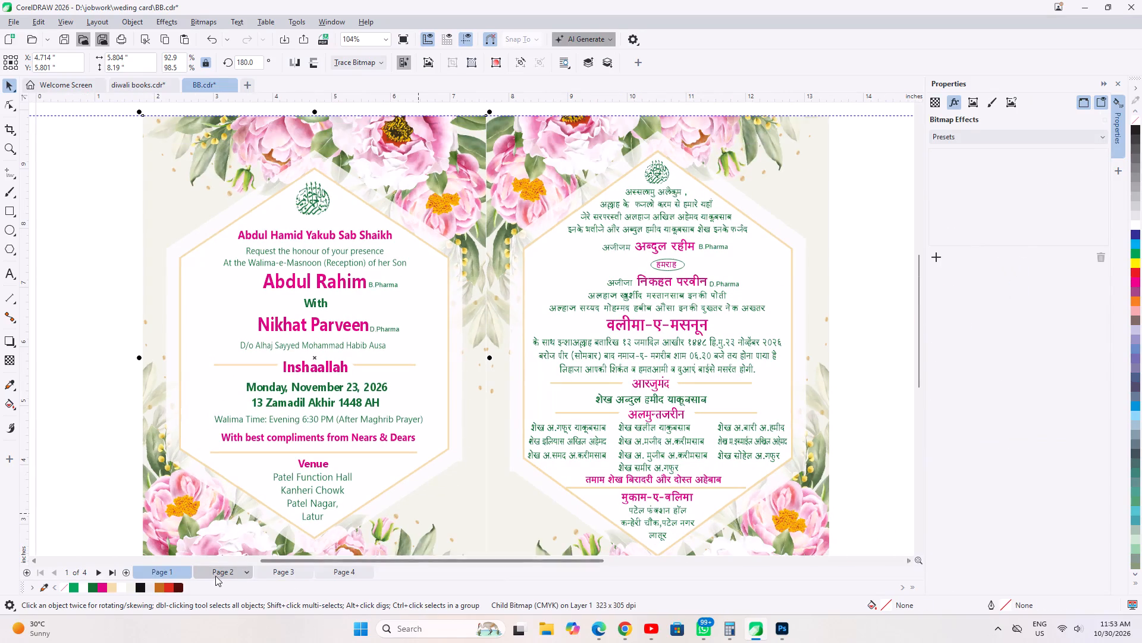
left_click(215, 575)
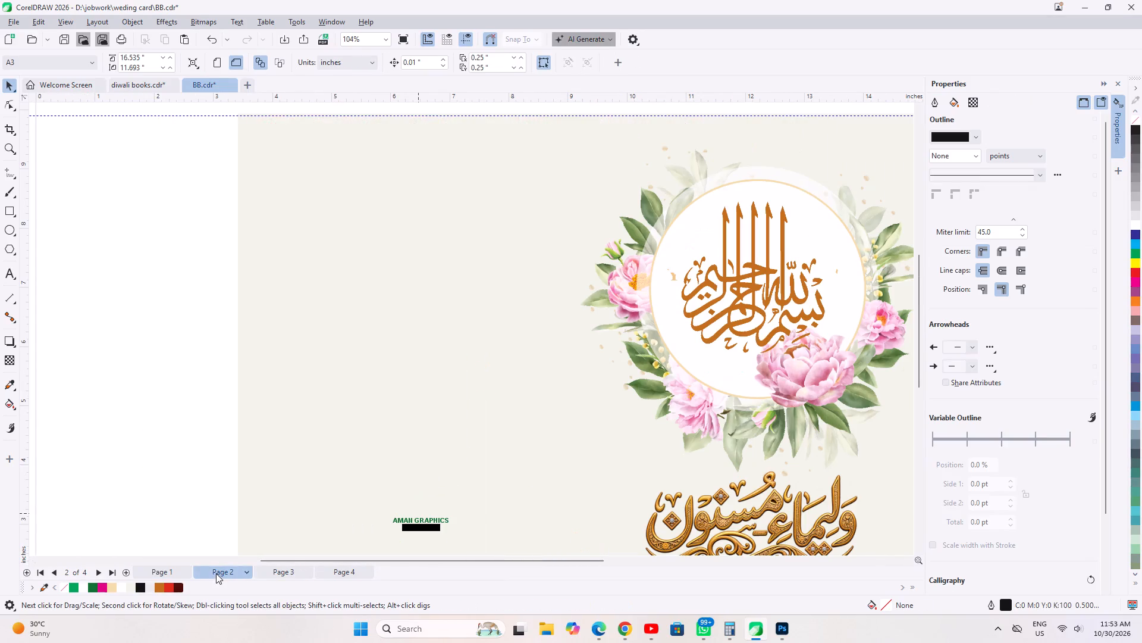
Examine the Page 2 cover design, including the floral Bismillah emblem and the gold calligraphy title beneath it.
scroll(448, 418, "down", 3)
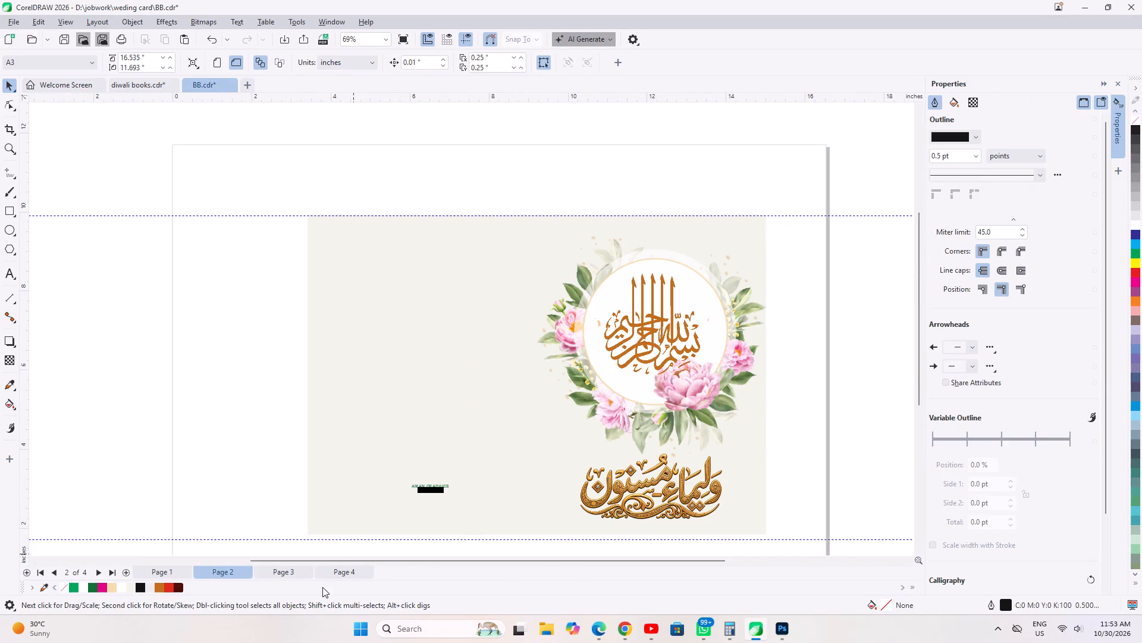
scroll(847, 355, "up", 4)
scroll(517, 264, "down", 1)
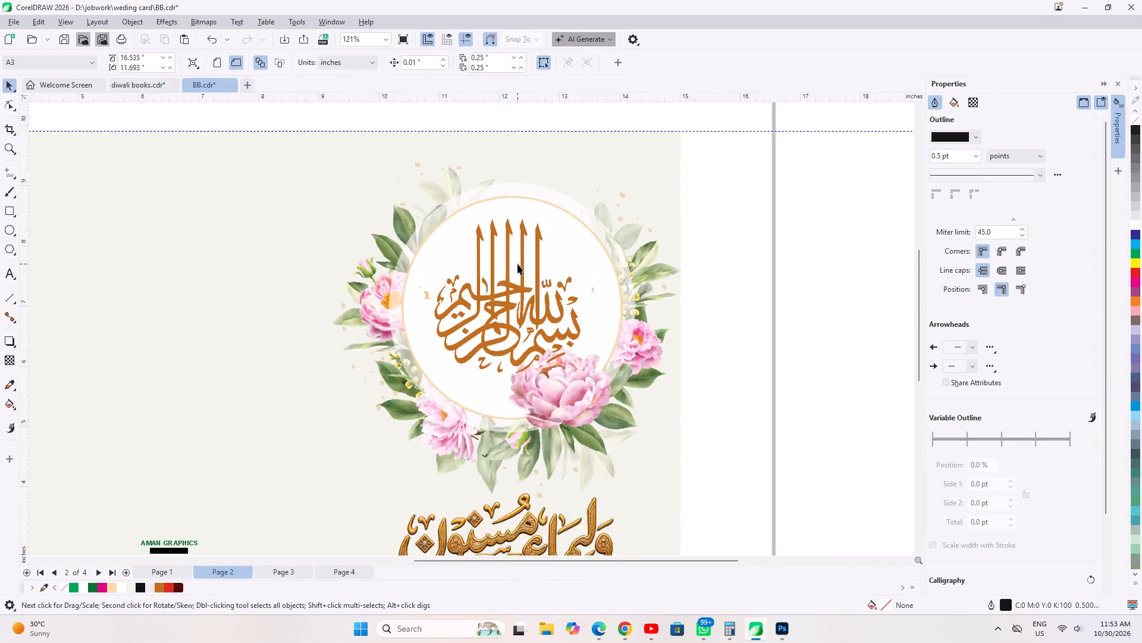
scroll(517, 264, "down", 2)
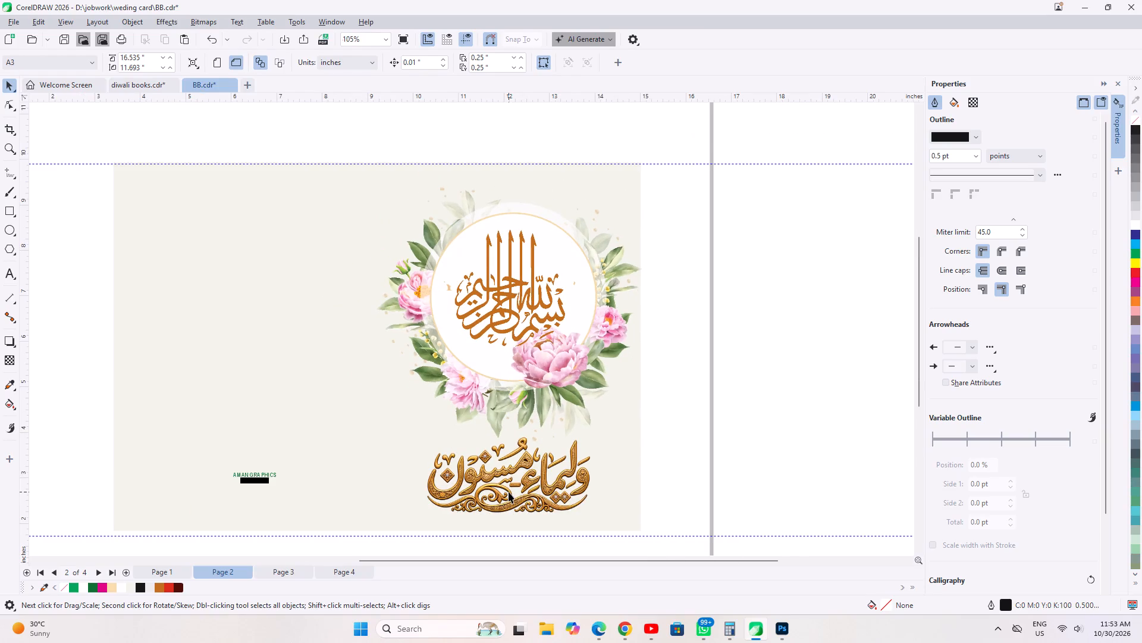
Go to Page 3 and select the sender's address and phone text block under From with the Text tool.
left_click(269, 573)
scroll(356, 551, "up", 6)
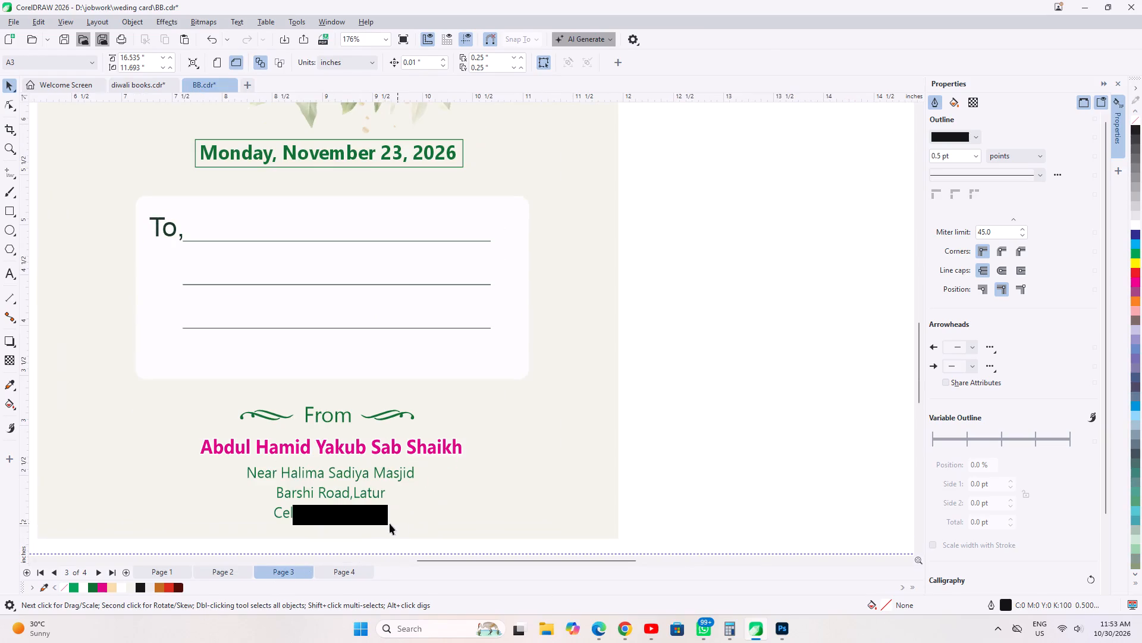
left_click(352, 518)
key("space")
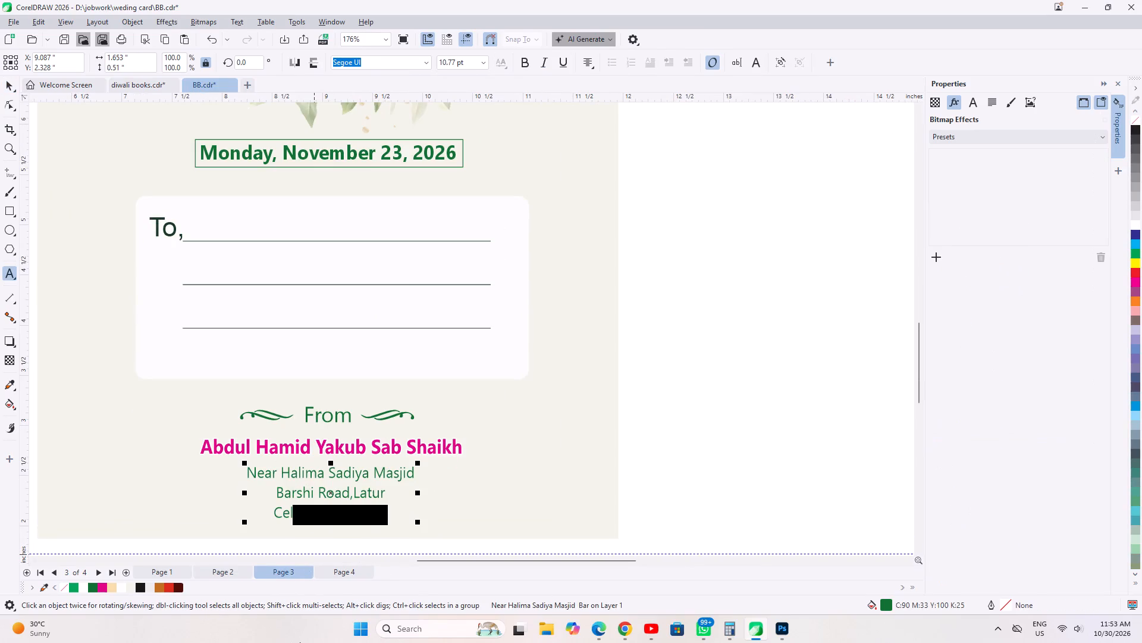
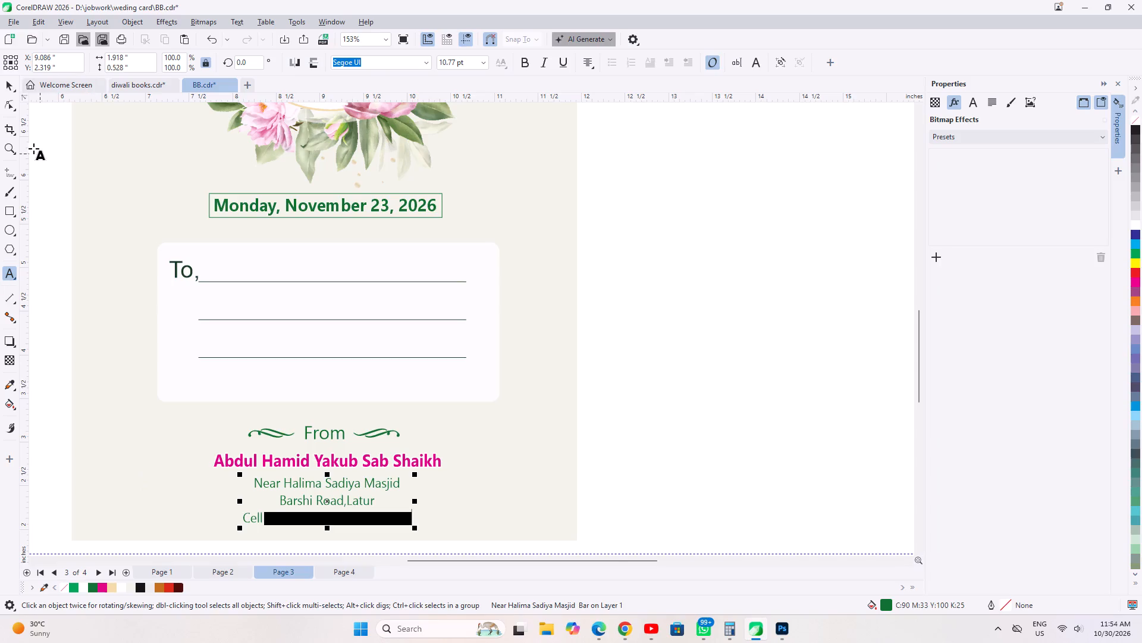
Centre the address block and the sender's name line horizontally on the Page 3 card background.
left_click(9, 88)
left_click(494, 492, "shift")
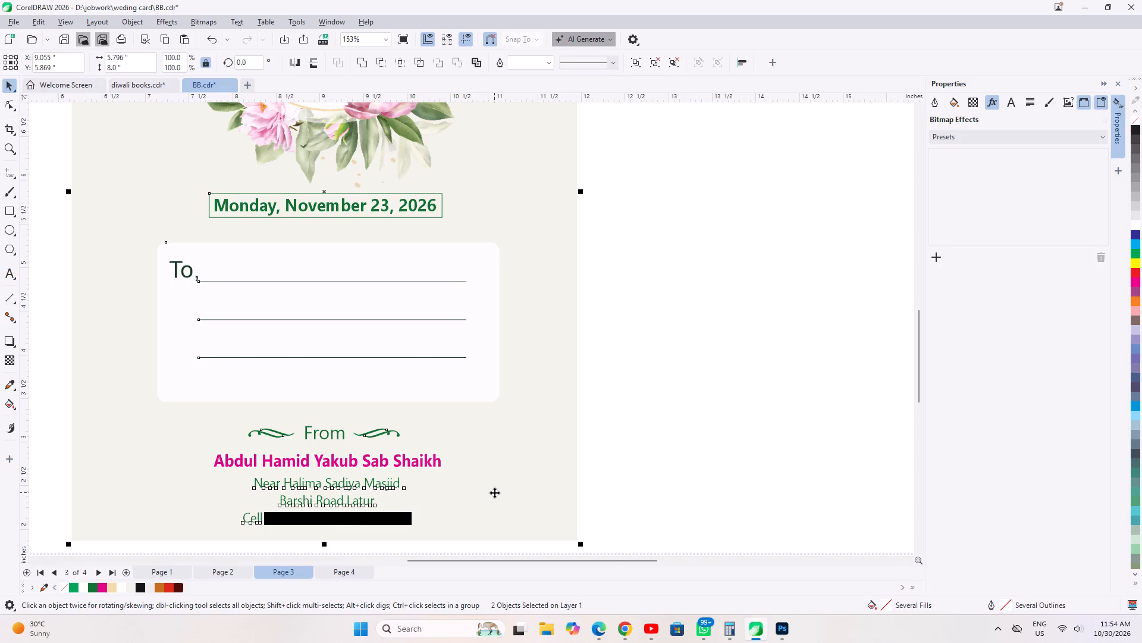
key("c")
key("c")
left_click(645, 461)
left_click(293, 463)
left_click(497, 468, "shift")
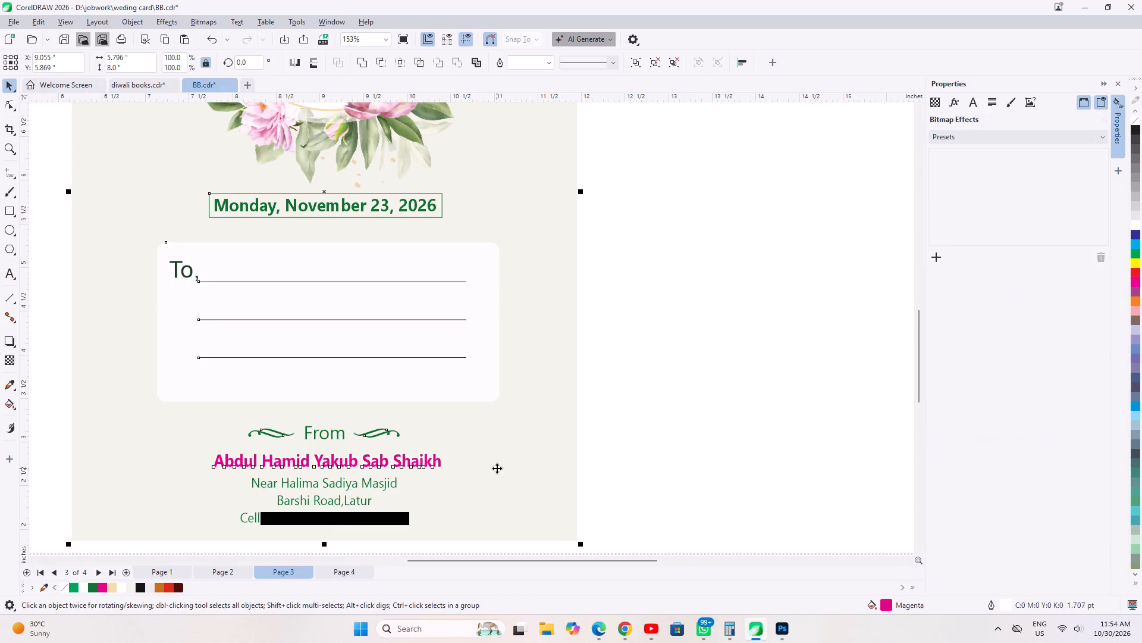
key("c")
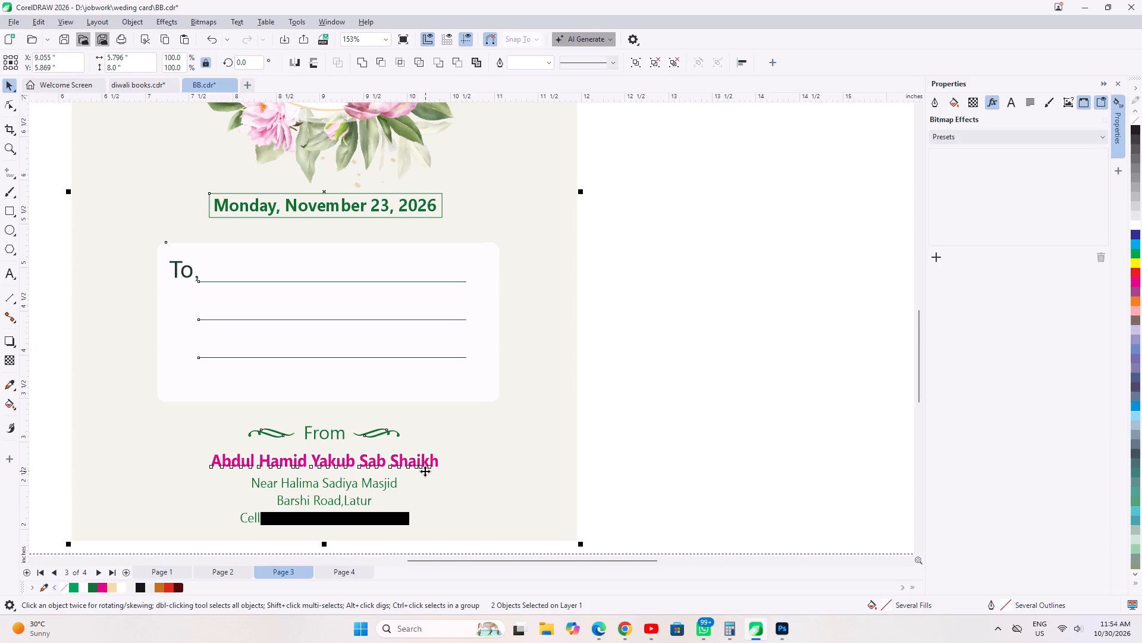
Group all the objects of the cover card on Page 3.
scroll(450, 423, "down", 1)
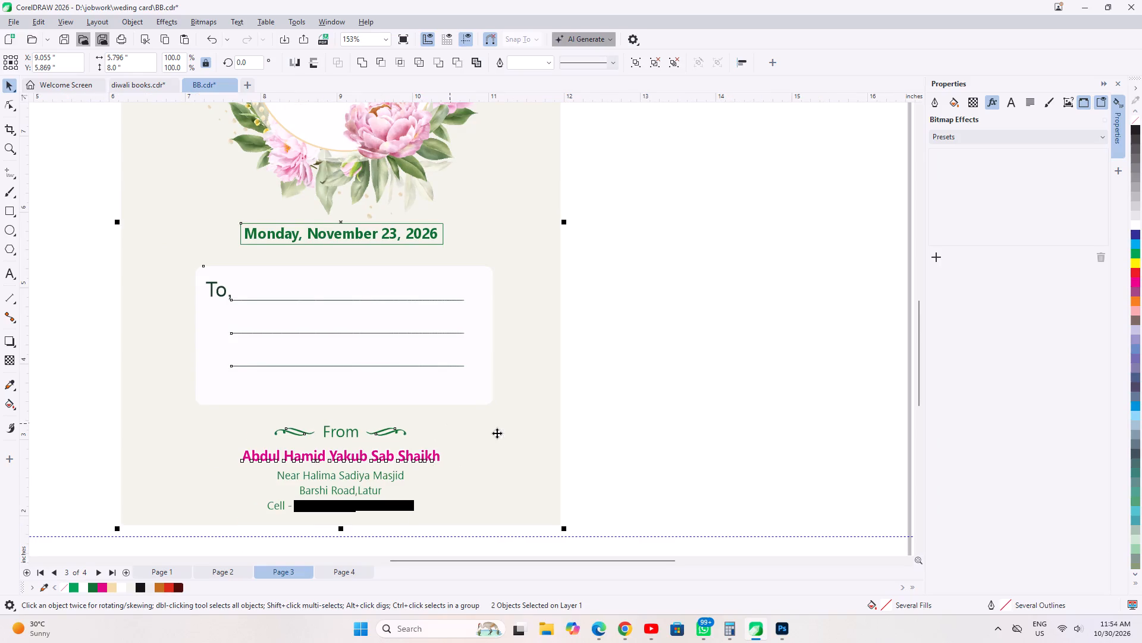
left_click(652, 441)
left_click_drag(651, 178, 82, 272)
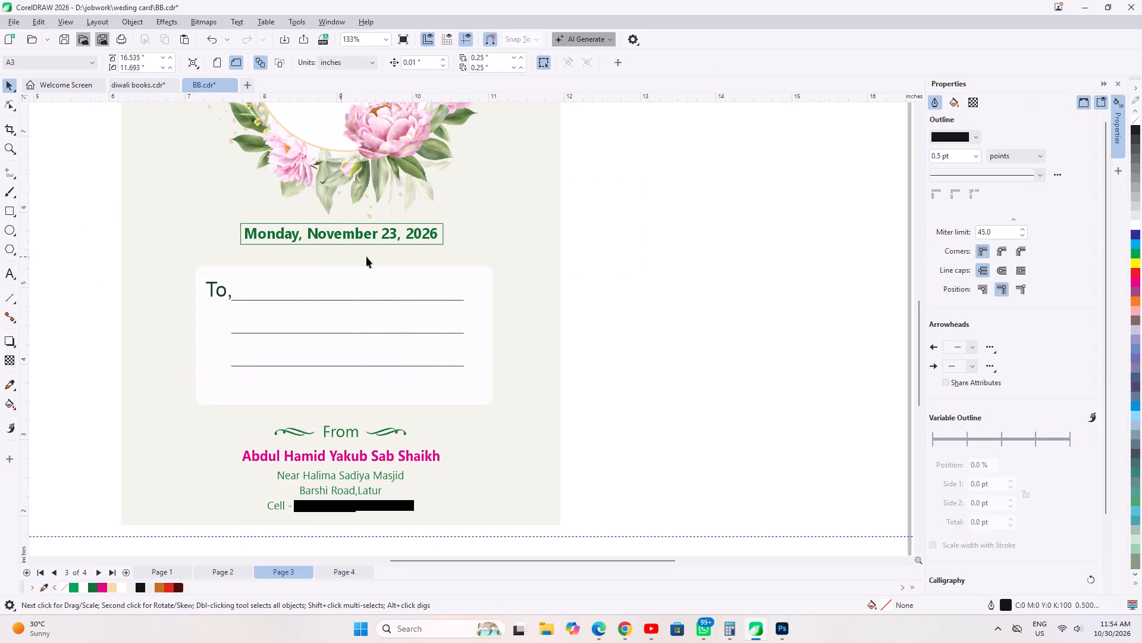
left_click(390, 226)
left_click(554, 350)
left_click(712, 427)
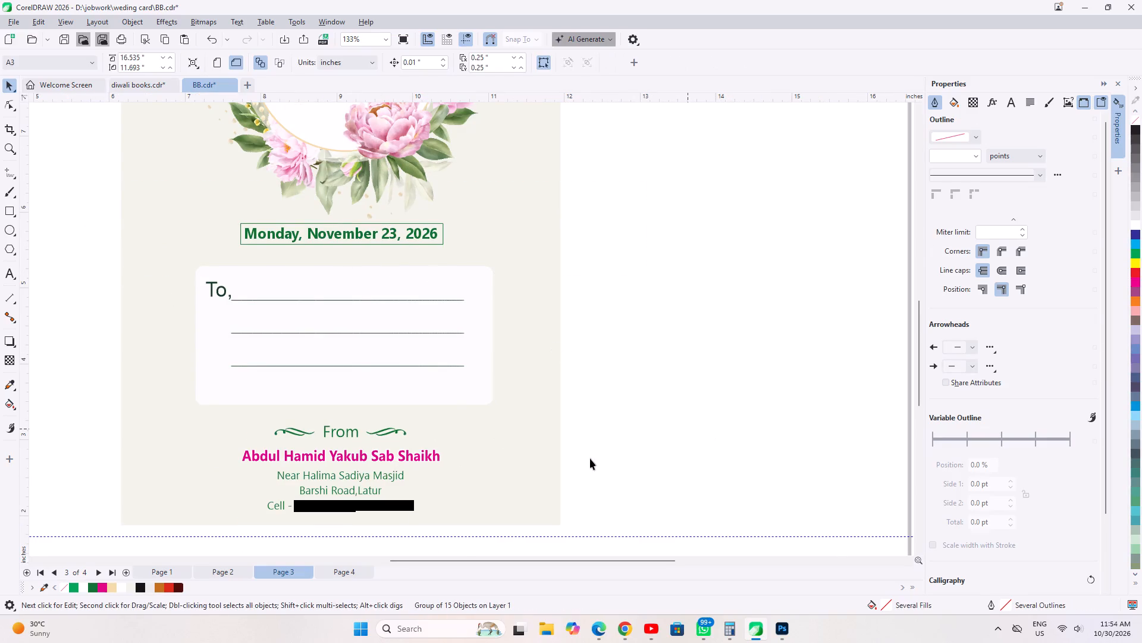
On Page 4, add हि. after the year १४४८ in the invitation's date text.
scroll(590, 458, "down", 2)
scroll(450, 403, "down", 3)
left_click(347, 570)
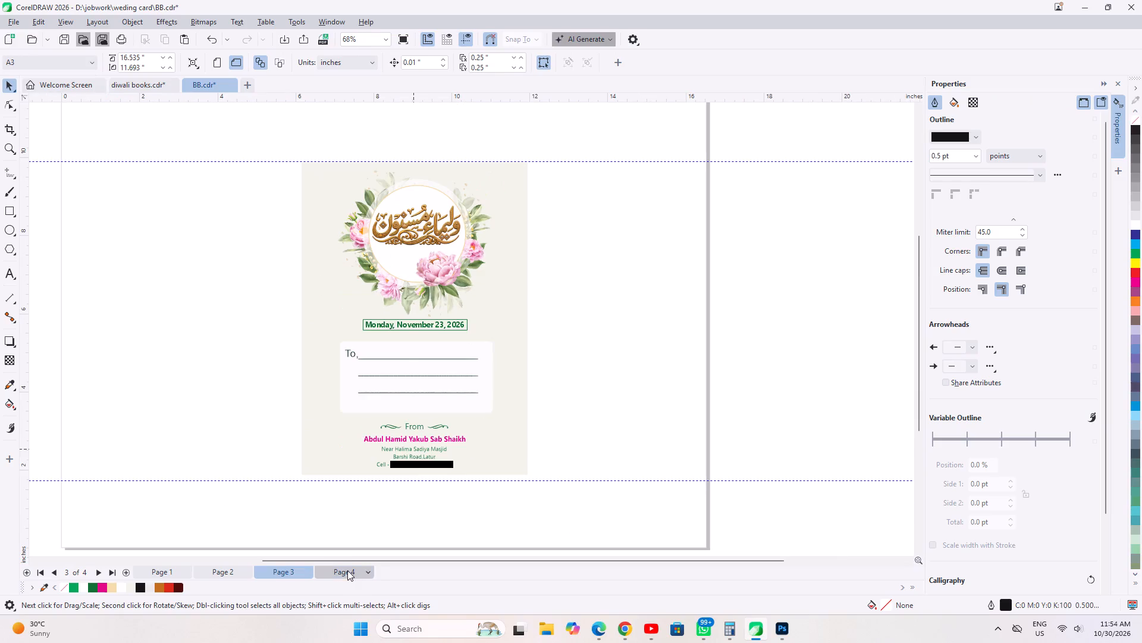
scroll(189, 193, "up", 3)
left_click_drag(77, 151, 523, 437)
scroll(181, 202, "up", 4)
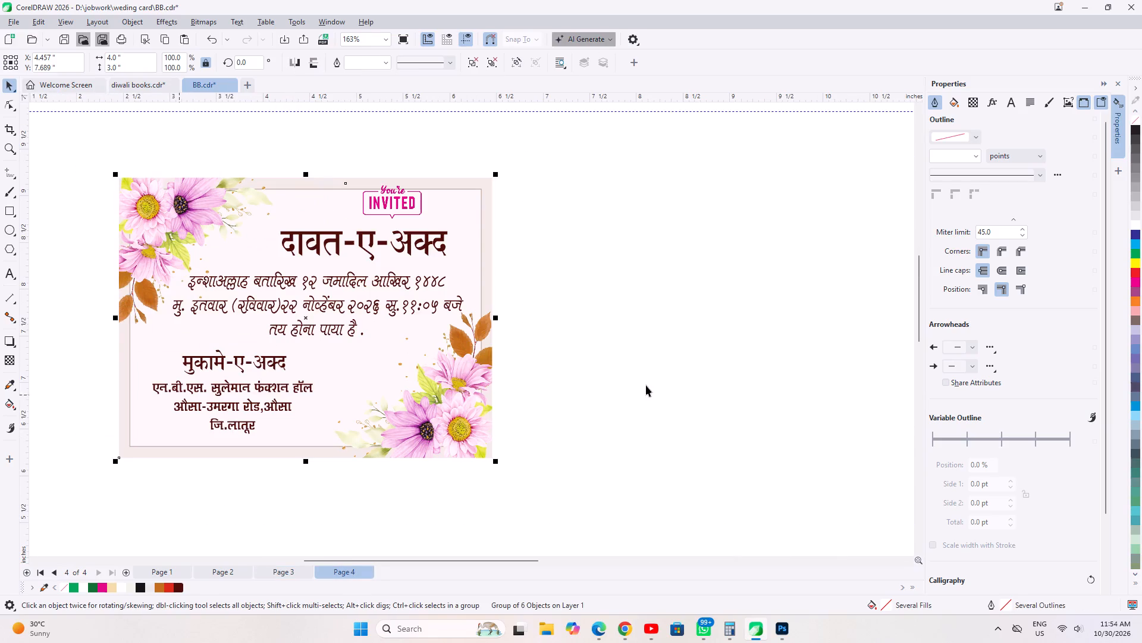
left_click_drag(646, 385, 641, 385)
left_click(10, 274)
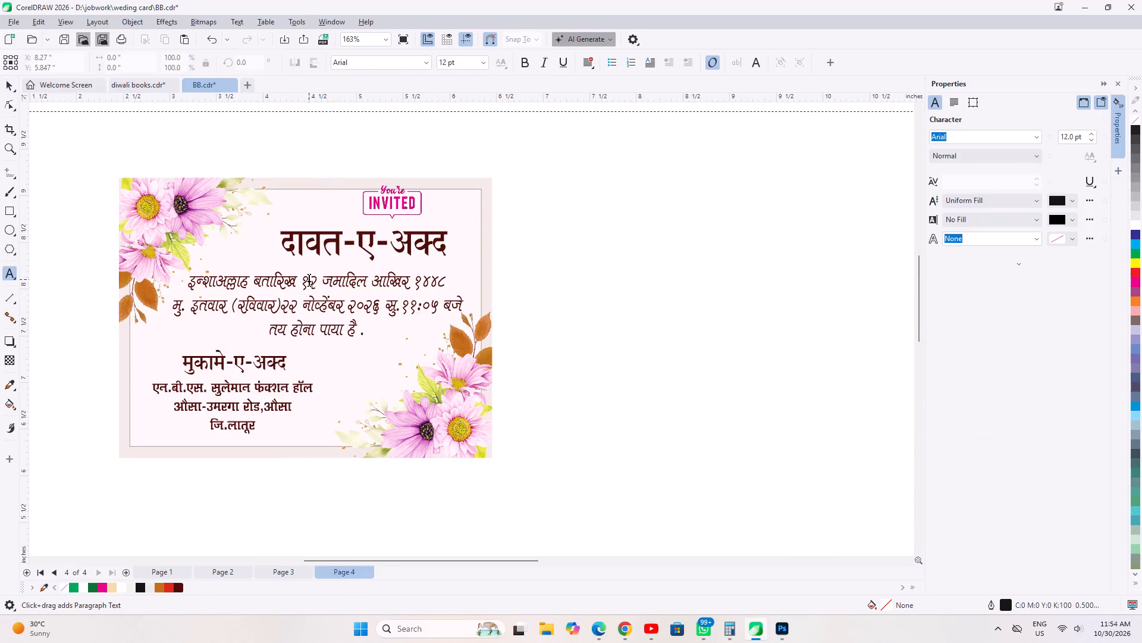
left_click(309, 279)
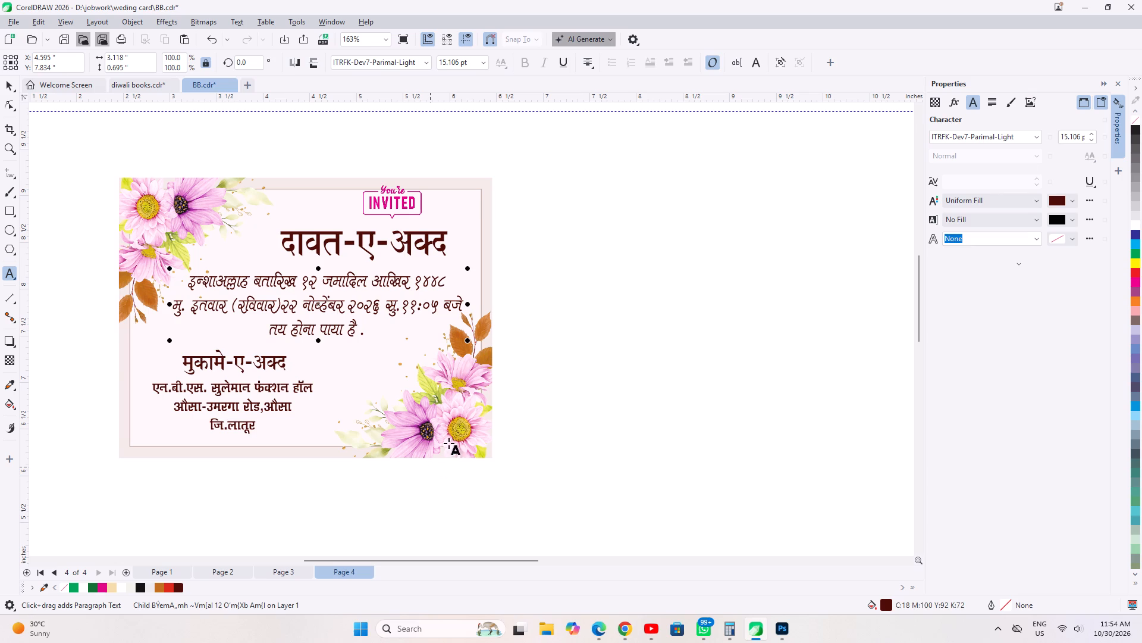
scroll(416, 192, "up", 9)
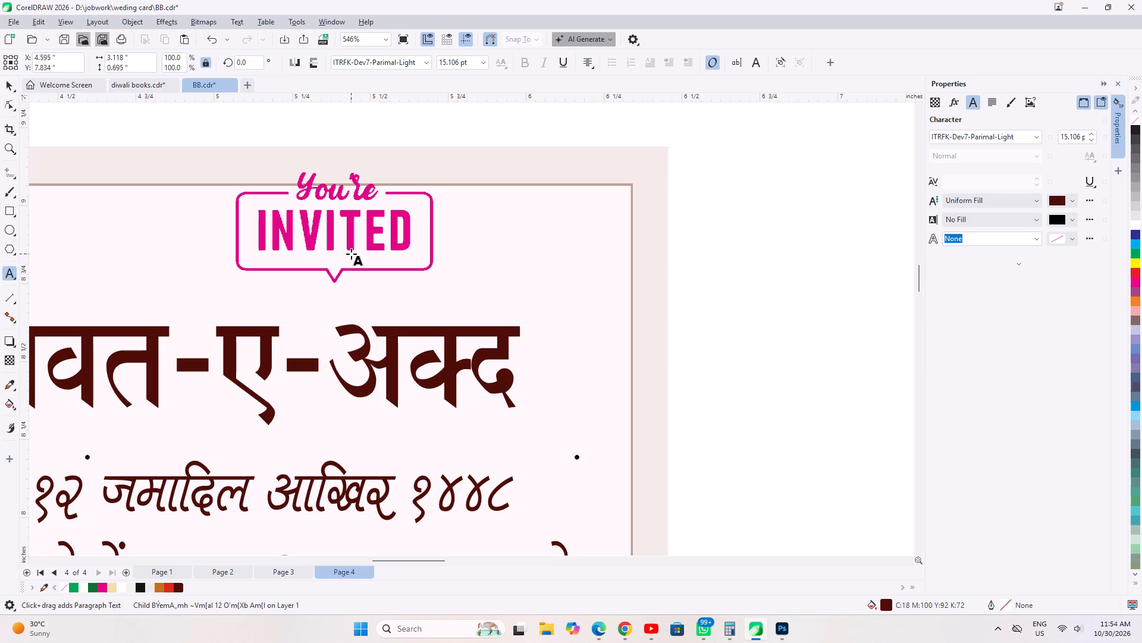
scroll(589, 236, "down", 2)
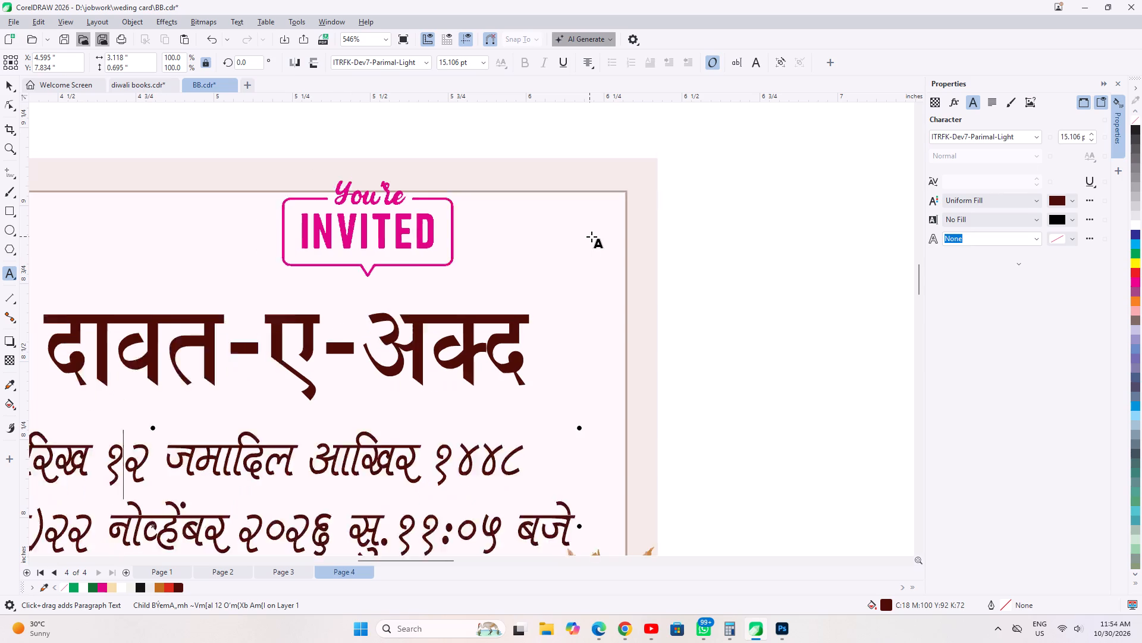
scroll(591, 236, "down", 3)
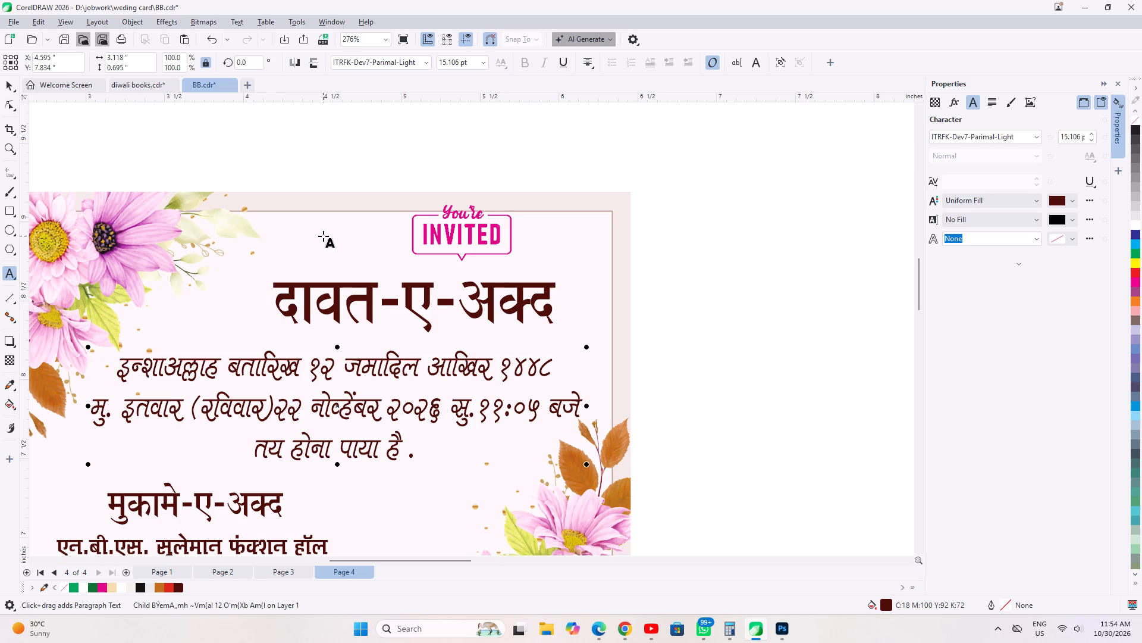
scroll(323, 236, "down", 6)
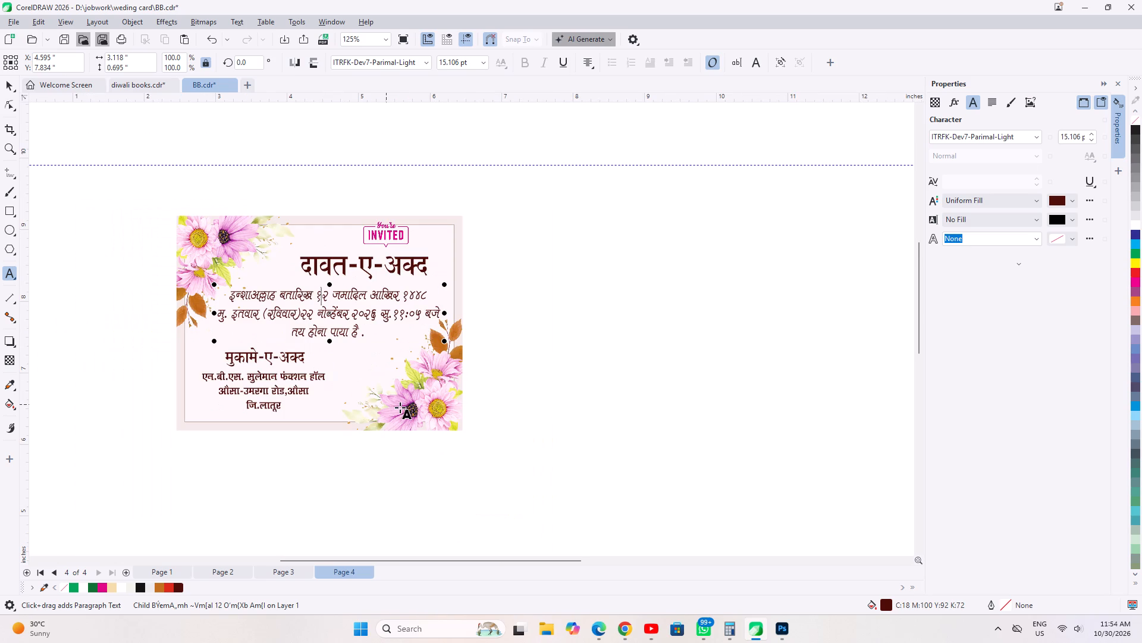
Add हि. after the year १४४८ in the first line of the invitation's date text on Page 4.
scroll(436, 222, "up", 4)
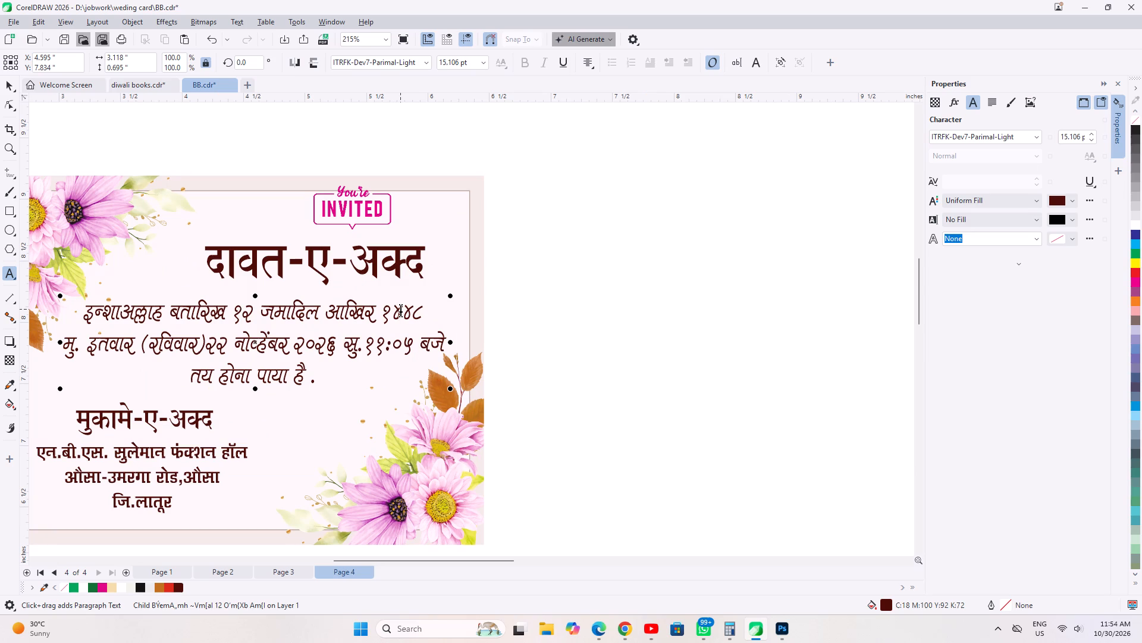
left_click(393, 320)
key("Left")
key("Right")
key("Right")
key("Right")
key("Right")
key("Right")
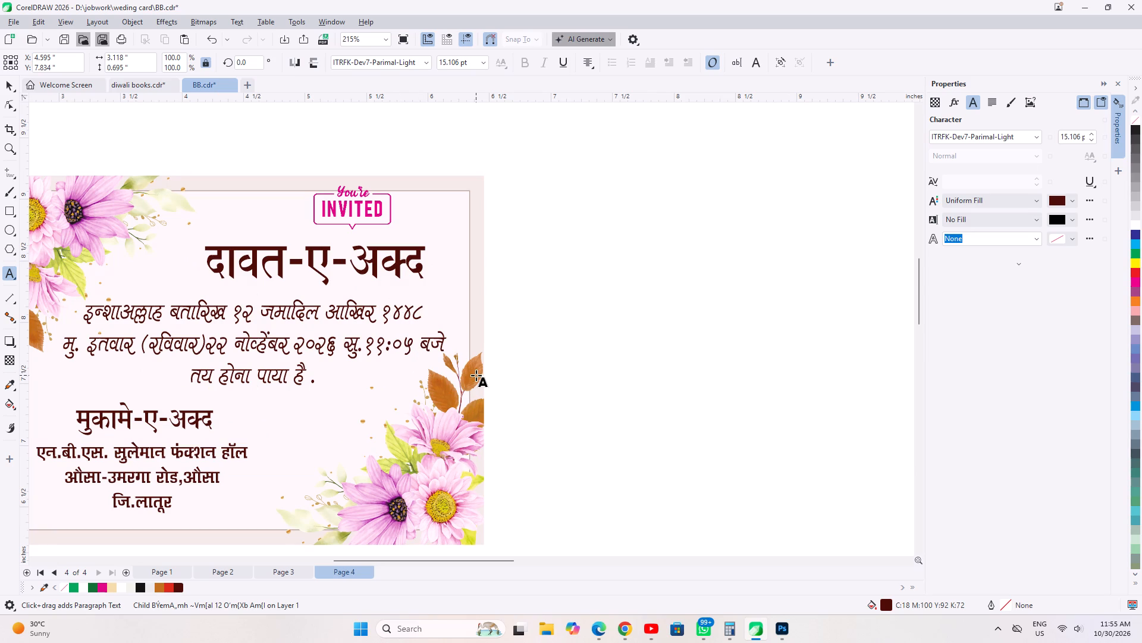
key("Left")
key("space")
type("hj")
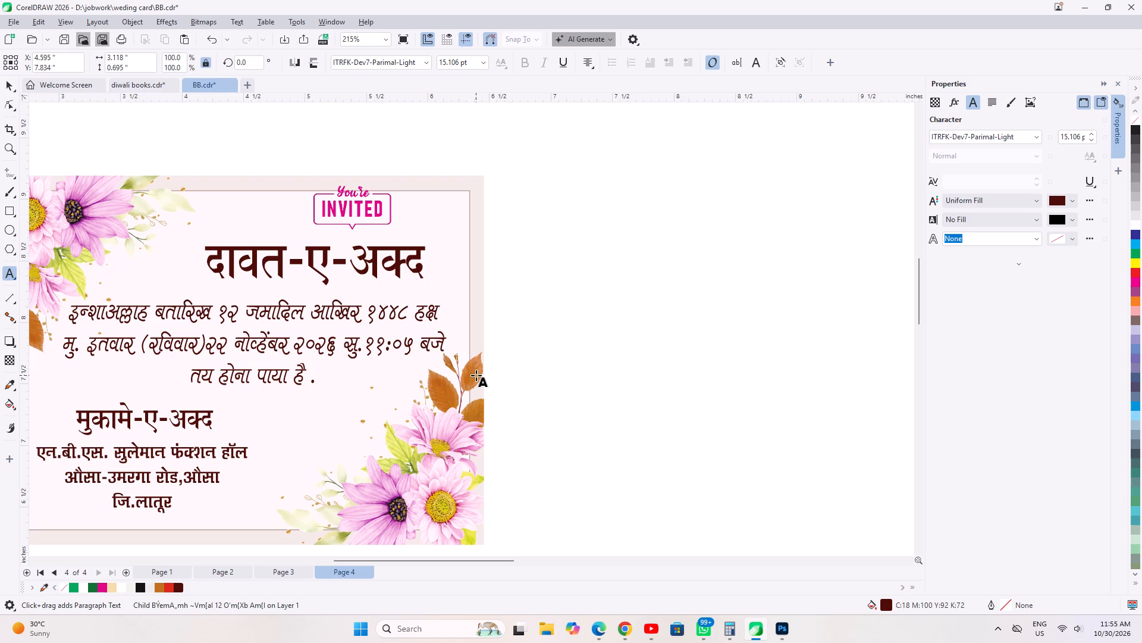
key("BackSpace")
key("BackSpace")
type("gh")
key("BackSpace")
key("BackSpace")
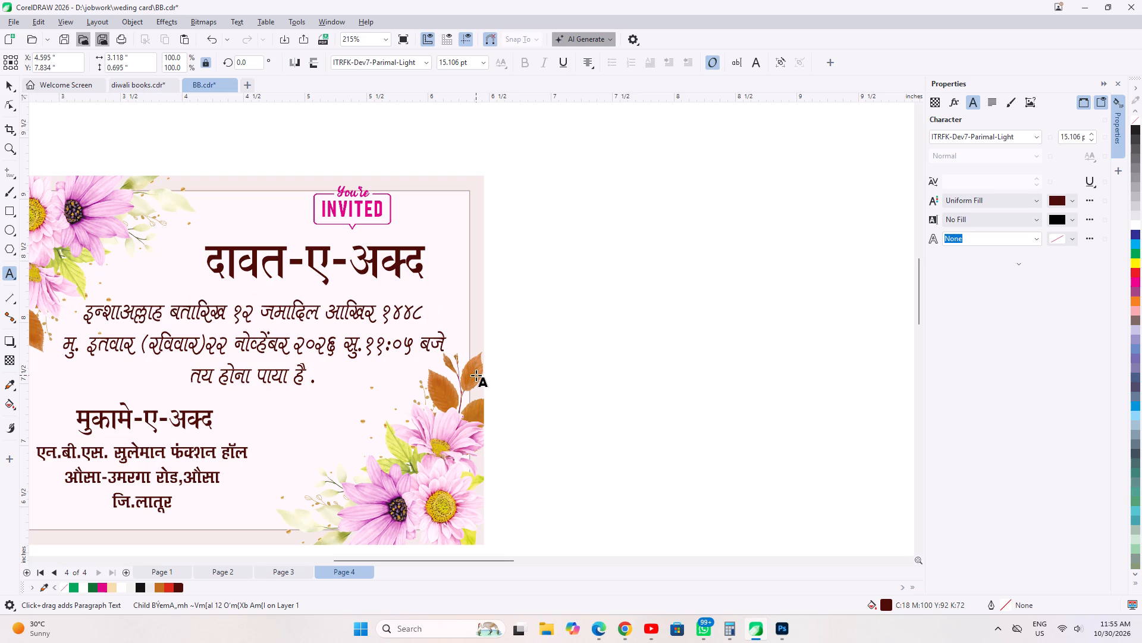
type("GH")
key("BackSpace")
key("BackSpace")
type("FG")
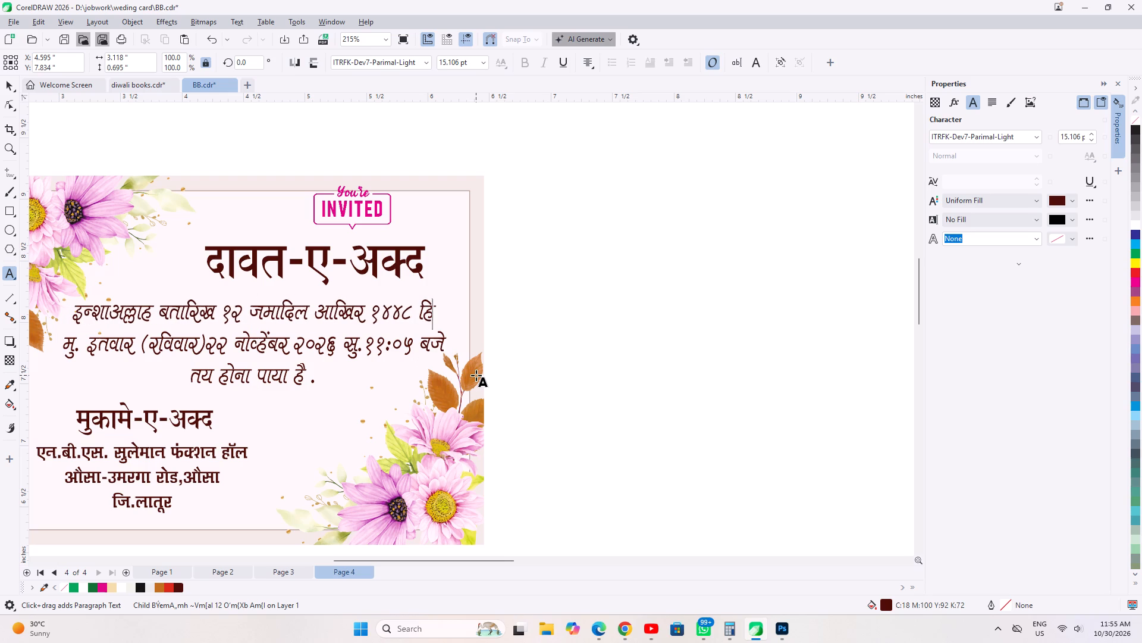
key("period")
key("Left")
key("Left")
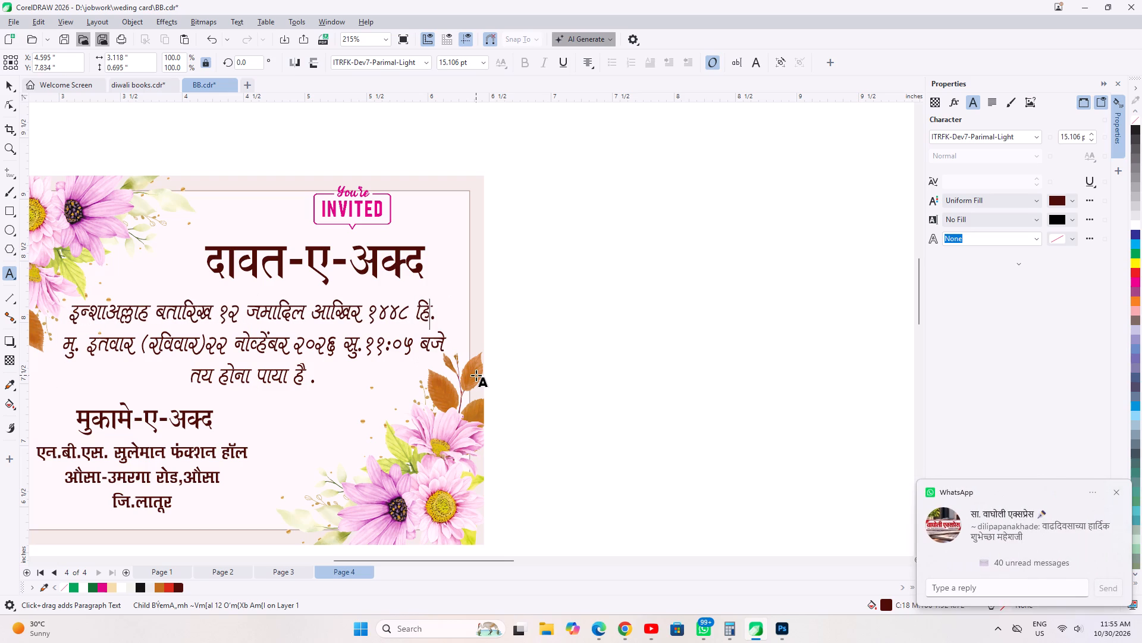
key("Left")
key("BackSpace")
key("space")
Insert a space between (रविवार) and २२ in the second line of the date text.
scroll(341, 306, "down", 1)
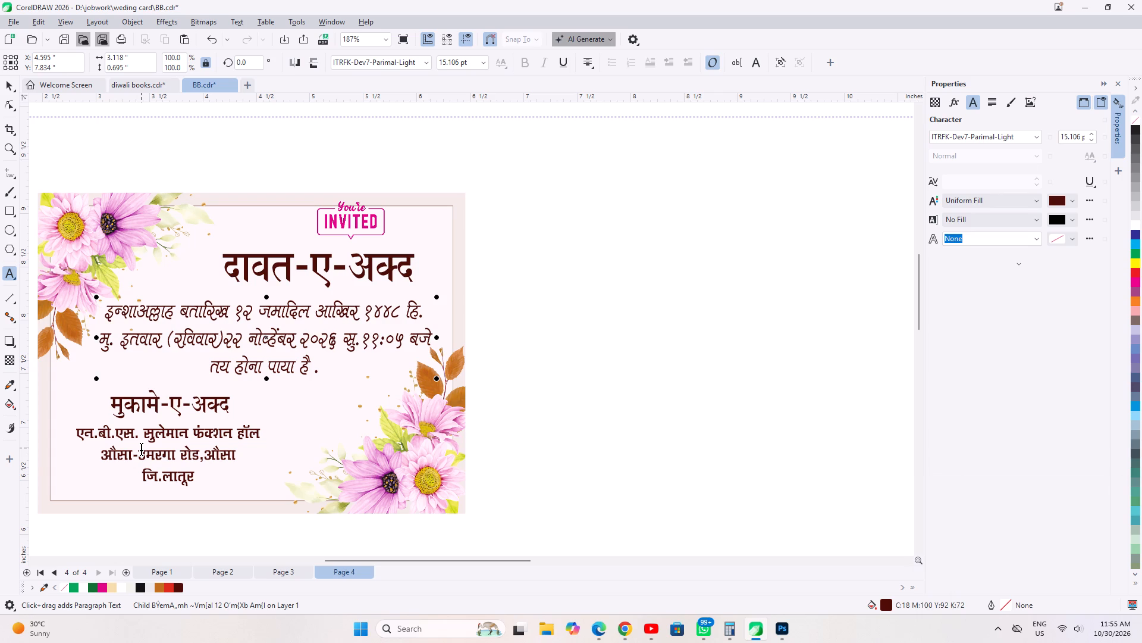
left_click(106, 339)
Insert a space between (रविवार) and २२ in the date text.
left_click(225, 342)
key("space")
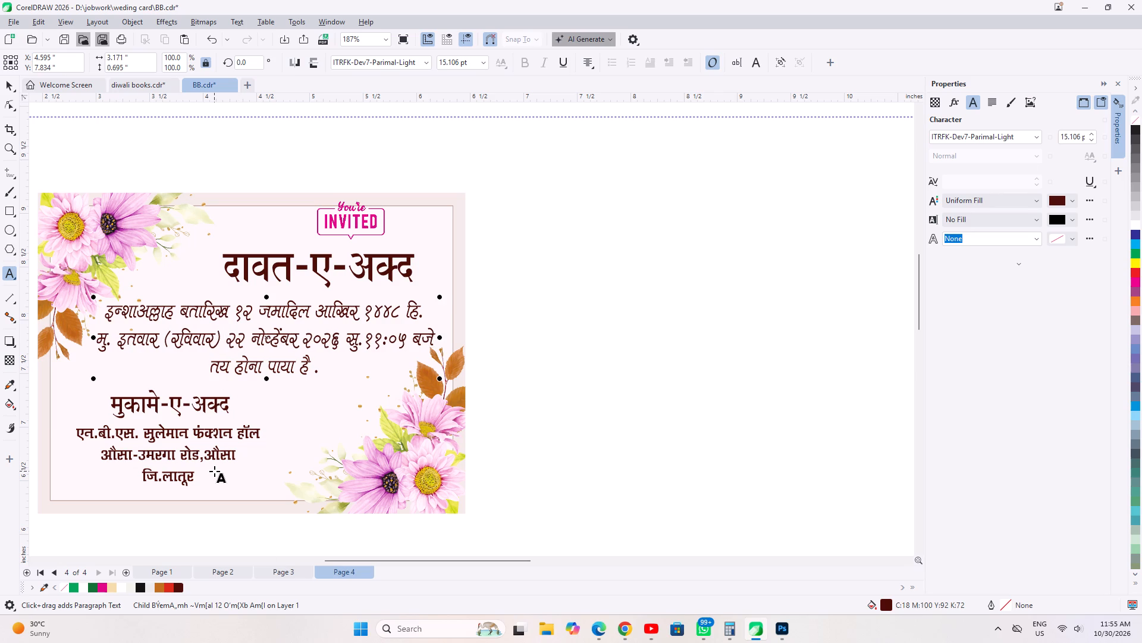
Delete औसा-उमरगा from the start of the second line of the venue address.
left_click(166, 430)
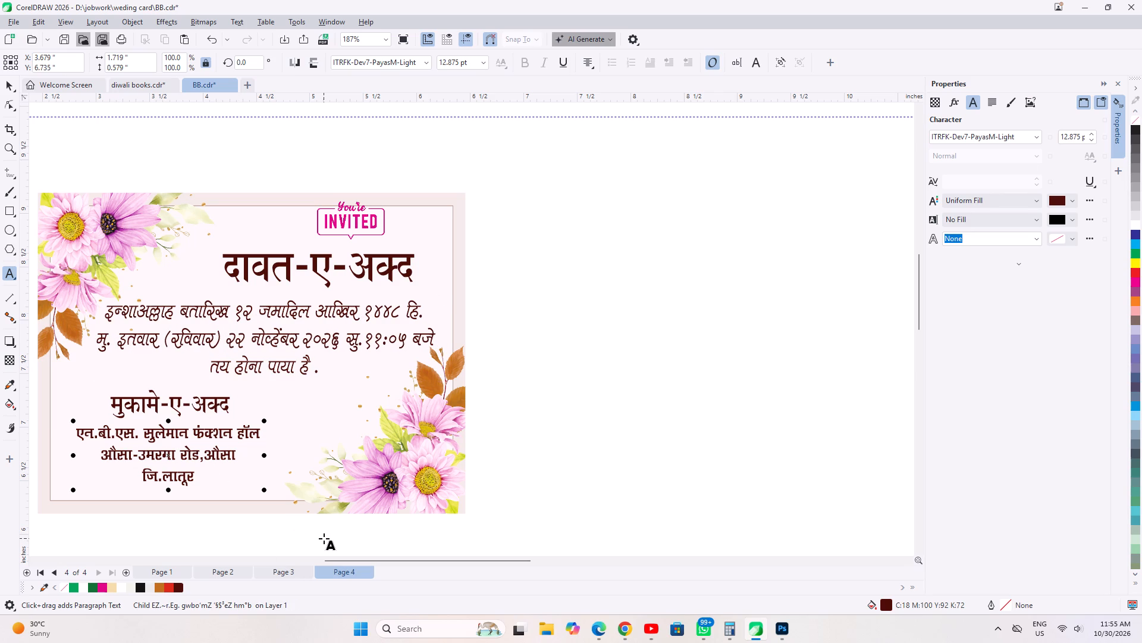
key("Left")
key("Left")
key("Left")
key("Left")
key("Left")
key("Left")
key("Left")
key("Left")
key("Down")
key("Up")
key("Left")
key("Left")
key("Left")
key("Left")
key("Left")
key("shift+Down")
key("shift+Down")
key("Left")
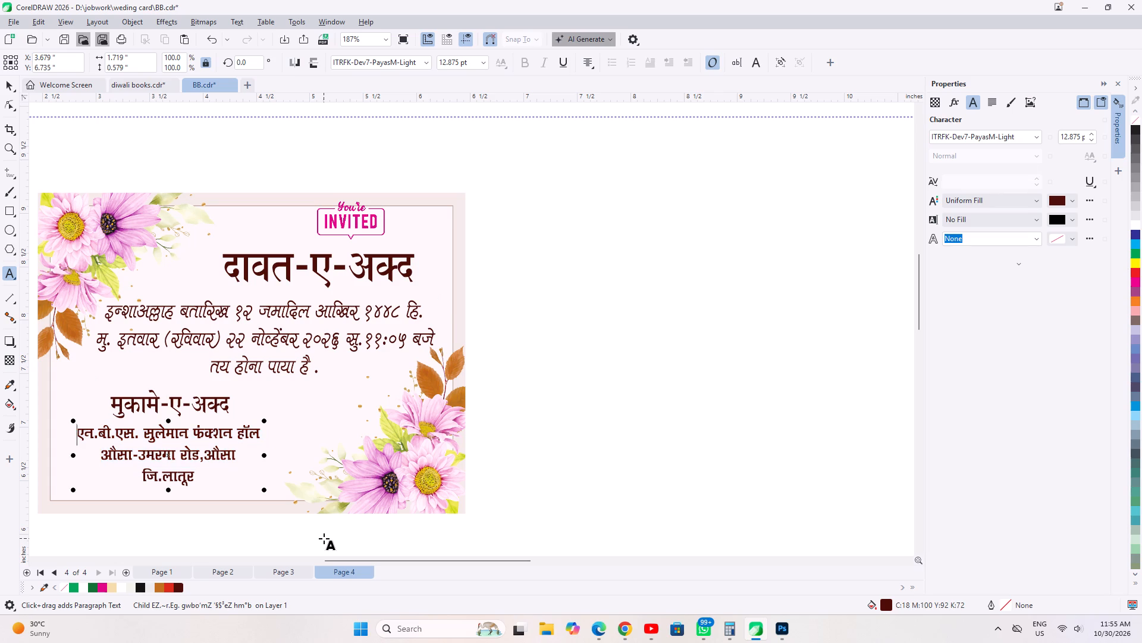
key("Down")
key("Right")
key("Left")
key("shift+Right")
key("shift+Right")
key("shift+Right")
key("shift+Right")
key("shift+Right")
key("shift+Right")
key("shift+Right")
key("shift+Right")
key("shift+Right")
key("shift+Right")
key("shift+Right")
key("shift+Right")
key("shift+Right")
key("shift+Right")
key("shift+Right")
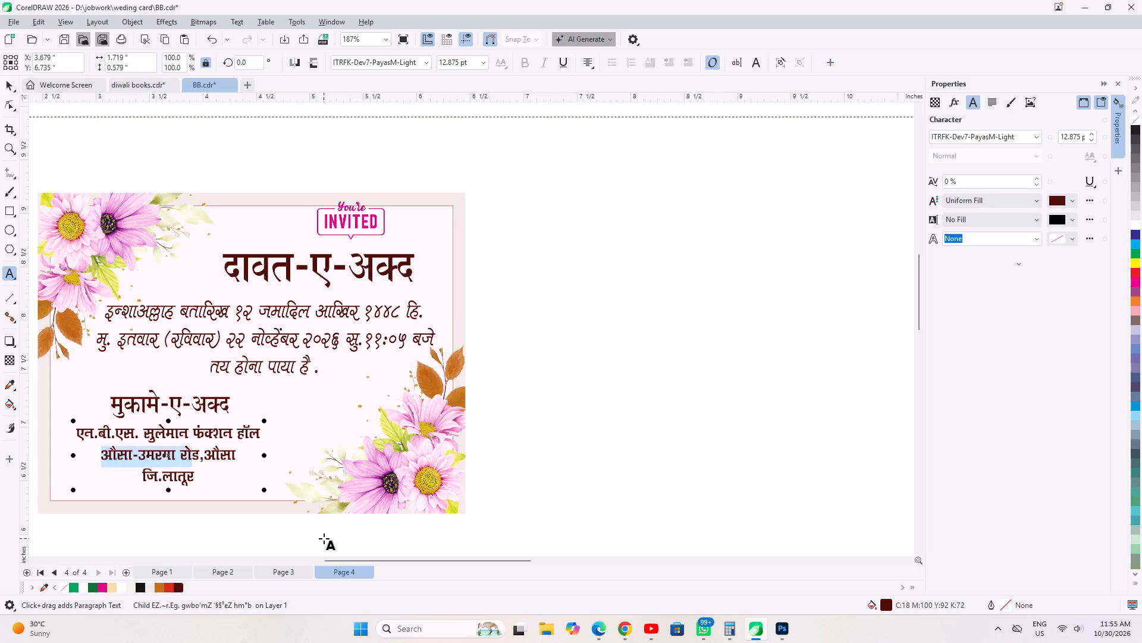
key("shift+Left")
key("shift+Left")
key("shift+Left")
key("shift+Left")
key("BackSpace")
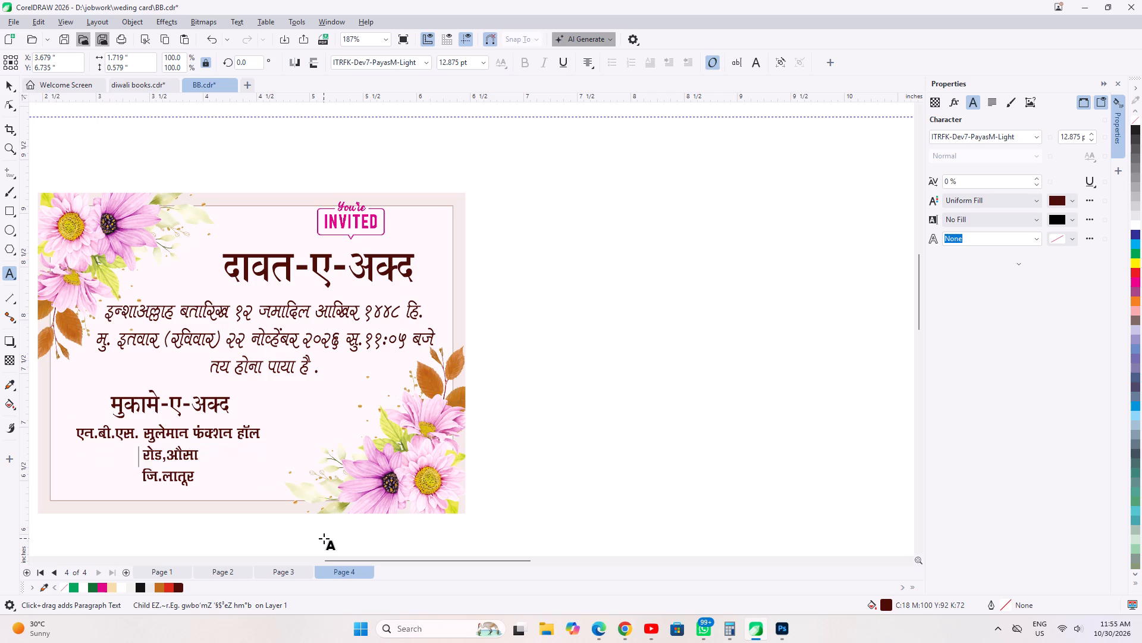
Remove the space between एन.बी.एस. and सुलेमान in the venue name.
key("Up")
key("Right")
key("Right")
key("Right")
key("Left")
key("Left")
key("Left")
key("Right")
key("BackSpace")
Join the जि.लातूर line onto the end of the address line above it.
key("Down")
key("Down")
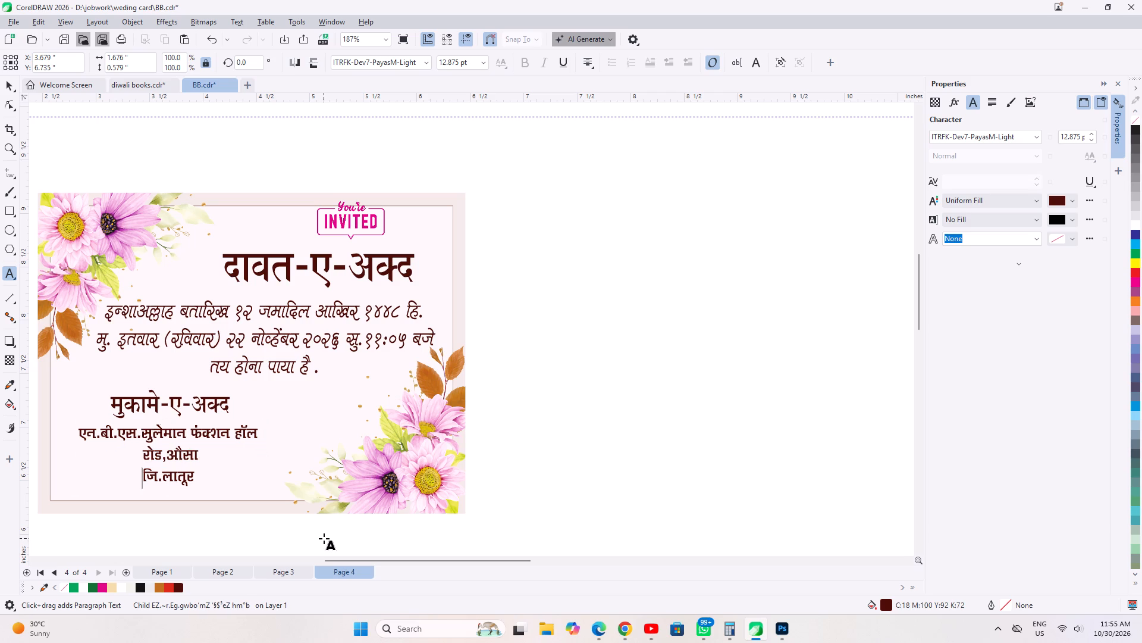
key("BackSpace")
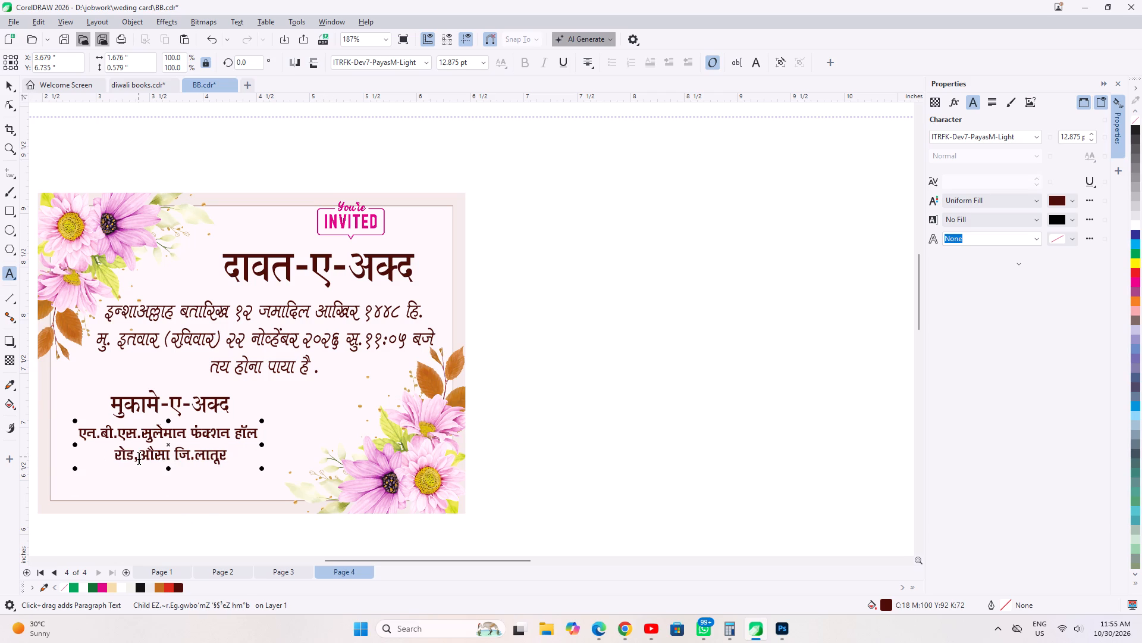
Delete रोड, from the second address line so it reads औसा जि.लातूर.
key("Left")
key("Left")
key("Left")
key("Left")
key("Left")
key("Left")
key("Left")
key("Right")
key("shift+Left")
key("shift+Left")
key("shift+Left")
key("shift+Left")
key("shift+Left")
key("shift+Left")
key("BackSpace")
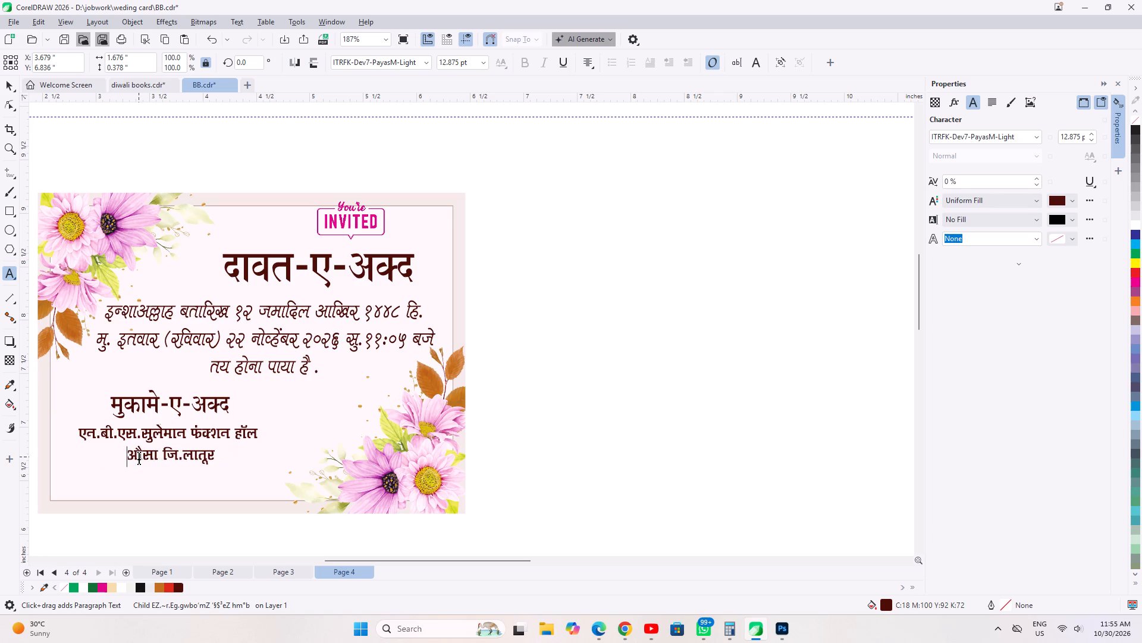
Ungroup all the objects of the Page 4 invitation card.
left_click(8, 85)
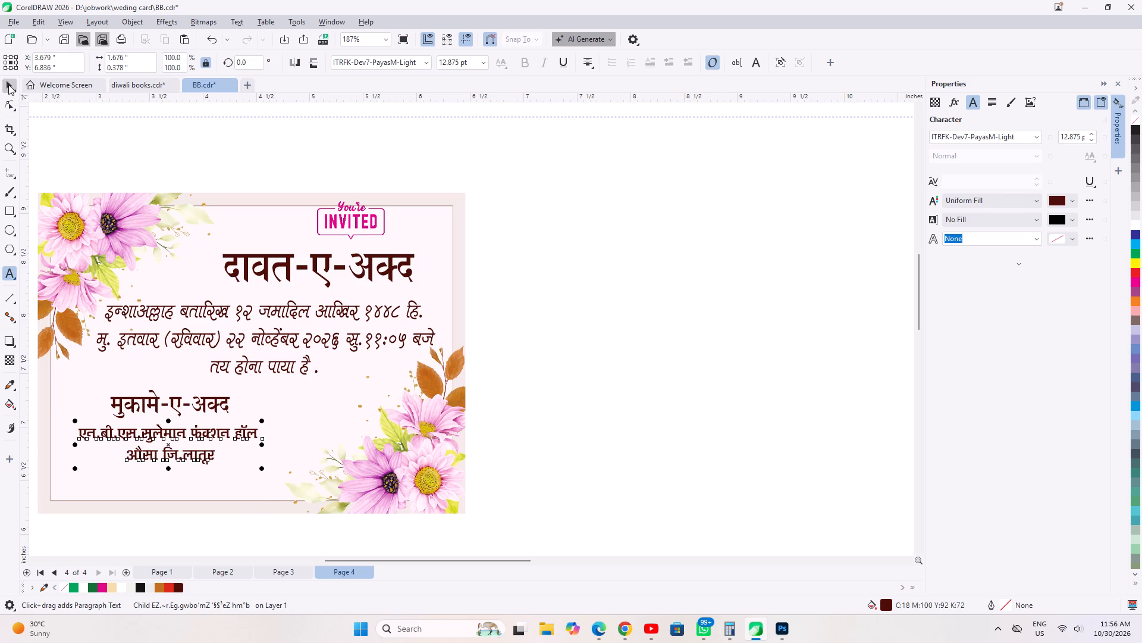
left_click(148, 395, "shift")
left_click(743, 452)
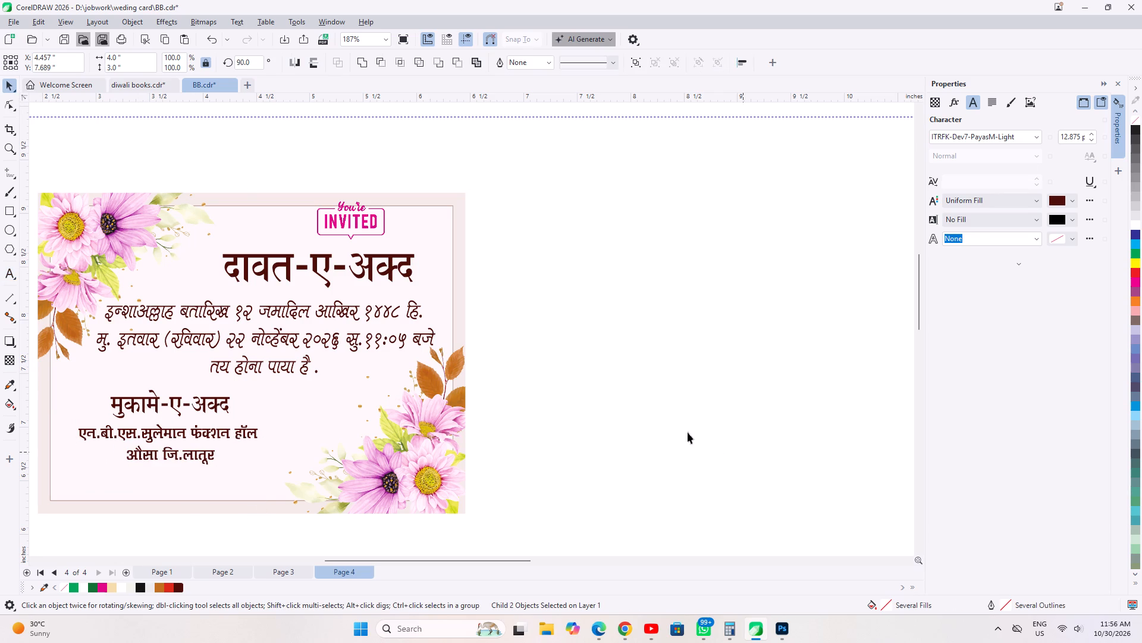
left_click(153, 402)
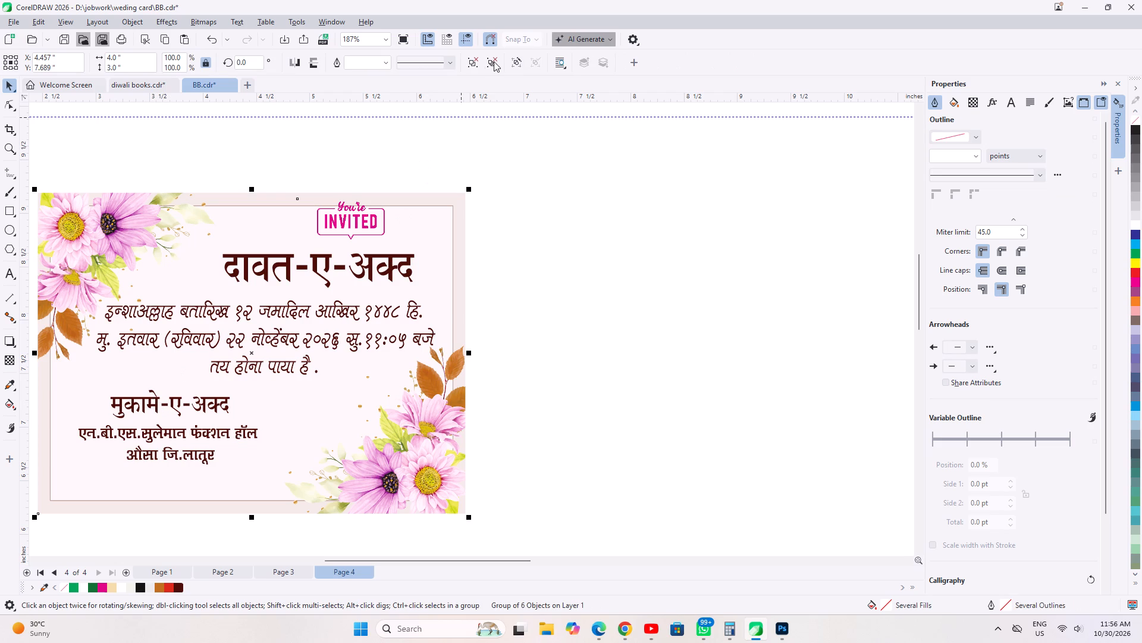
left_click(494, 60)
left_click(698, 379)
scroll(708, 435, "down", 2)
scroll(287, 427, "up", 1)
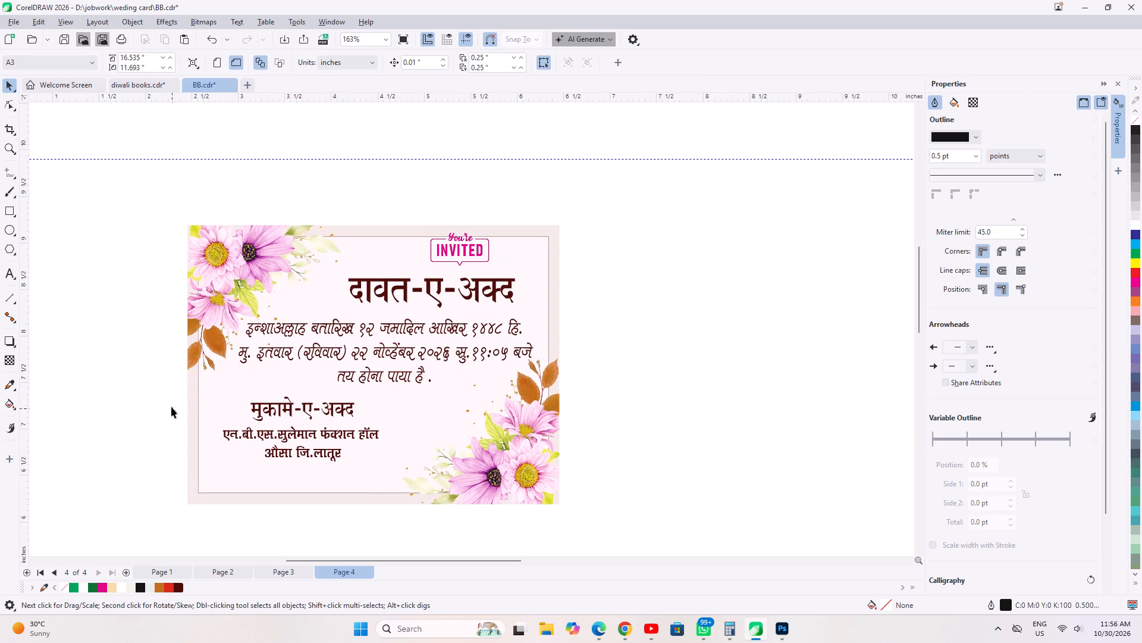
Enlarge the मुकामे-ए-अक्द heading and venue address together to about 1.86 in wide, and position them around X 3.81, Y 6.92 in.
left_click_drag(128, 388, 488, 505)
left_click_drag(300, 429, 306, 437)
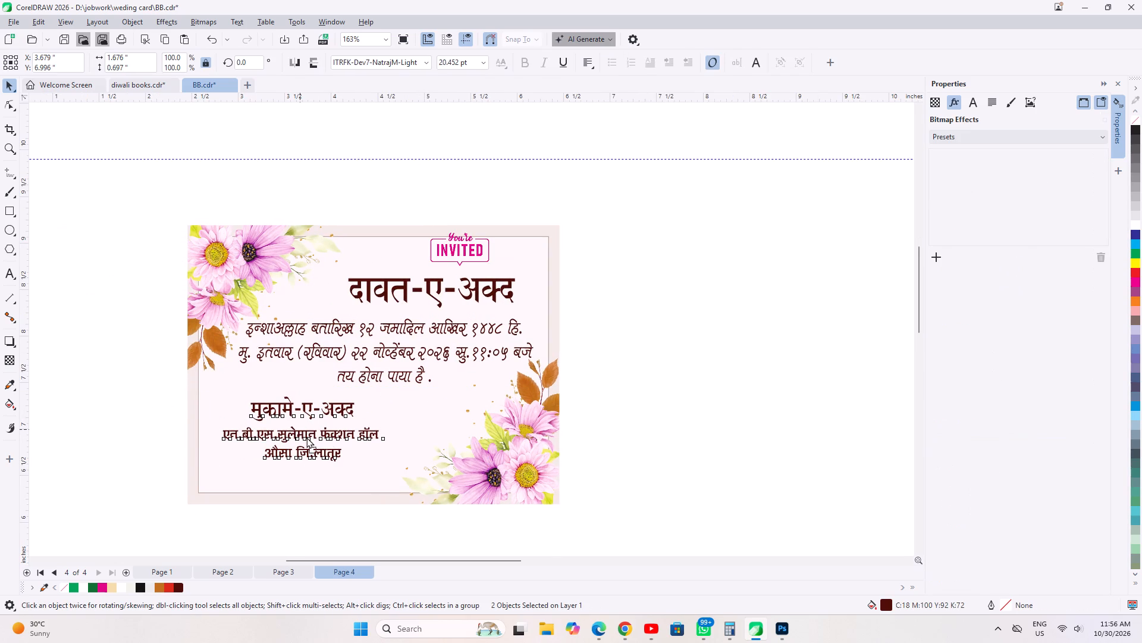
left_click_drag(306, 437, 308, 437)
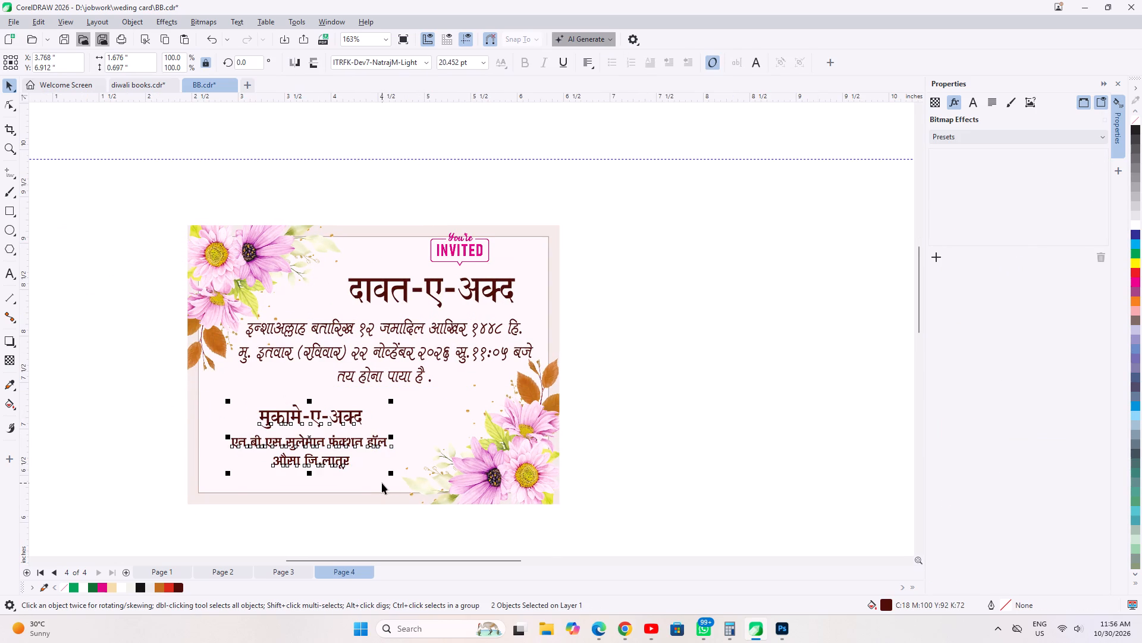
scroll(378, 422, "up", 3)
left_click_drag(398, 500, 411, 514, "shift")
left_click_drag(277, 450, 278, 449)
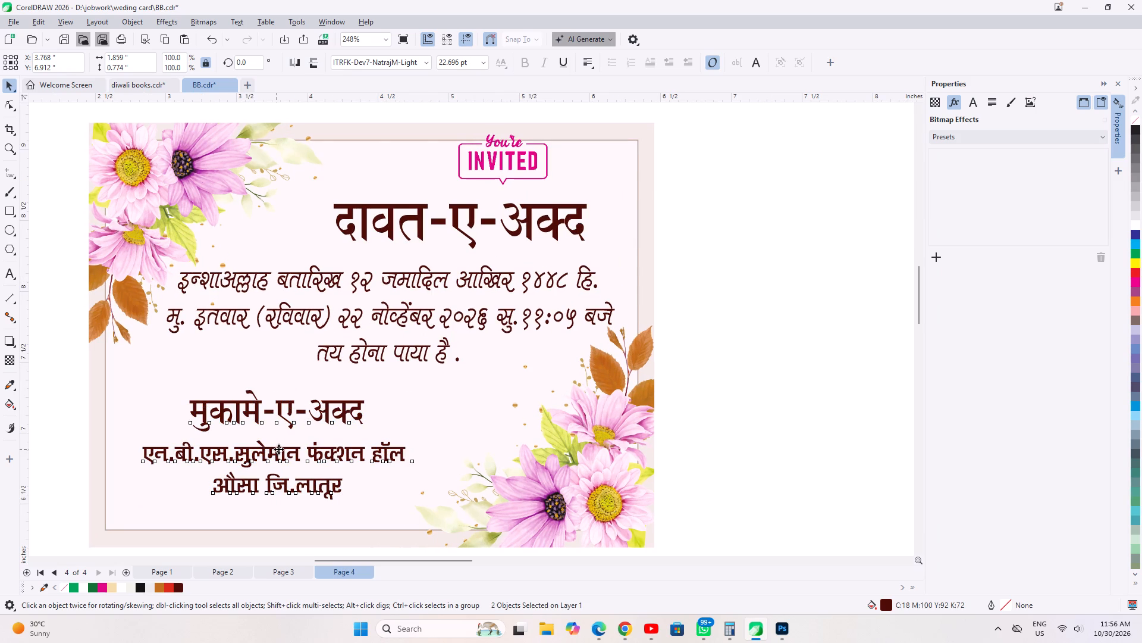
left_click_drag(278, 449, 283, 449)
left_click_drag(283, 449, 282, 451)
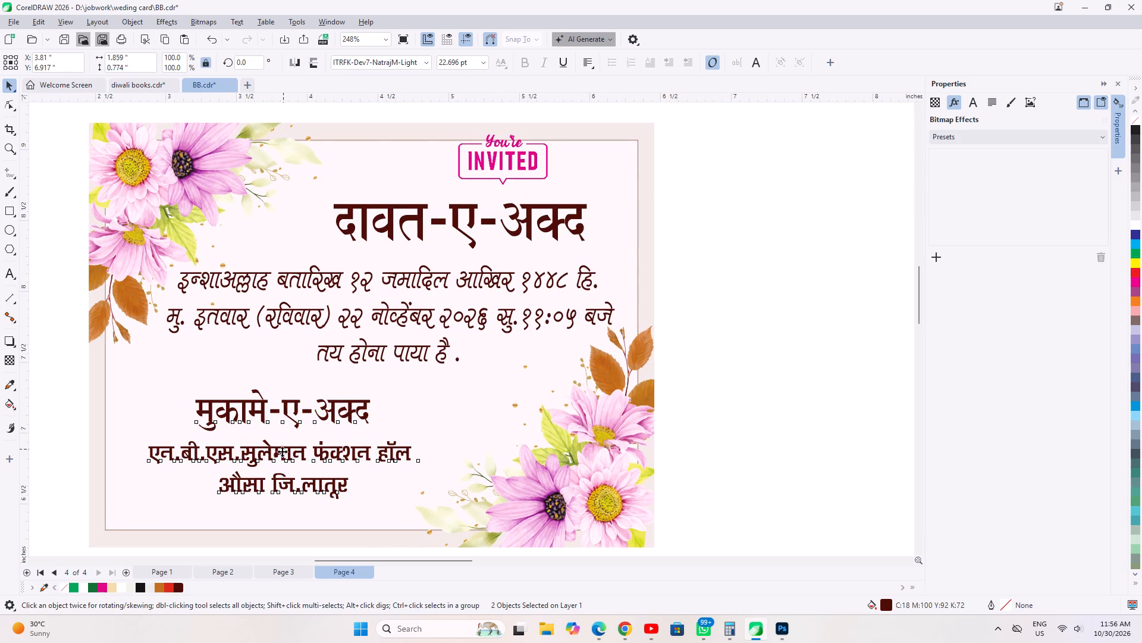
Lower the मुकामे-ए-अक्द venue block slightly, and shrink the date and time paragraph a little and move it down on the Page 4 card.
left_click_drag(282, 451, 281, 454)
left_click(360, 321)
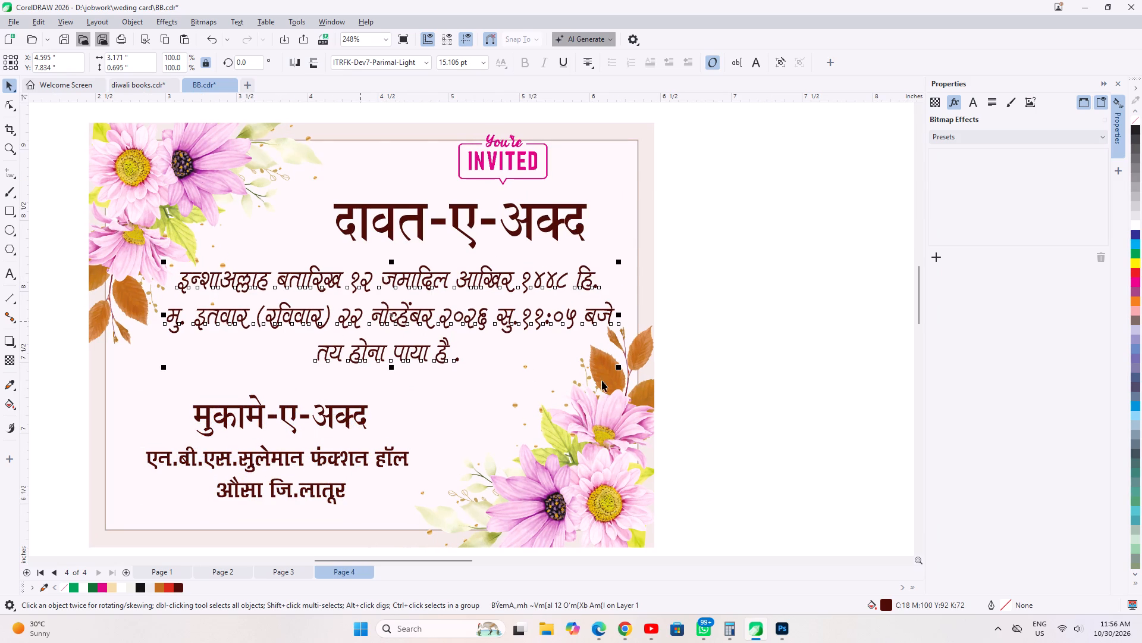
left_click_drag(617, 370, 610, 372, "shift")
left_click_drag(391, 310, 385, 316)
left_click(460, 224)
left_click(456, 216)
left_click(455, 213)
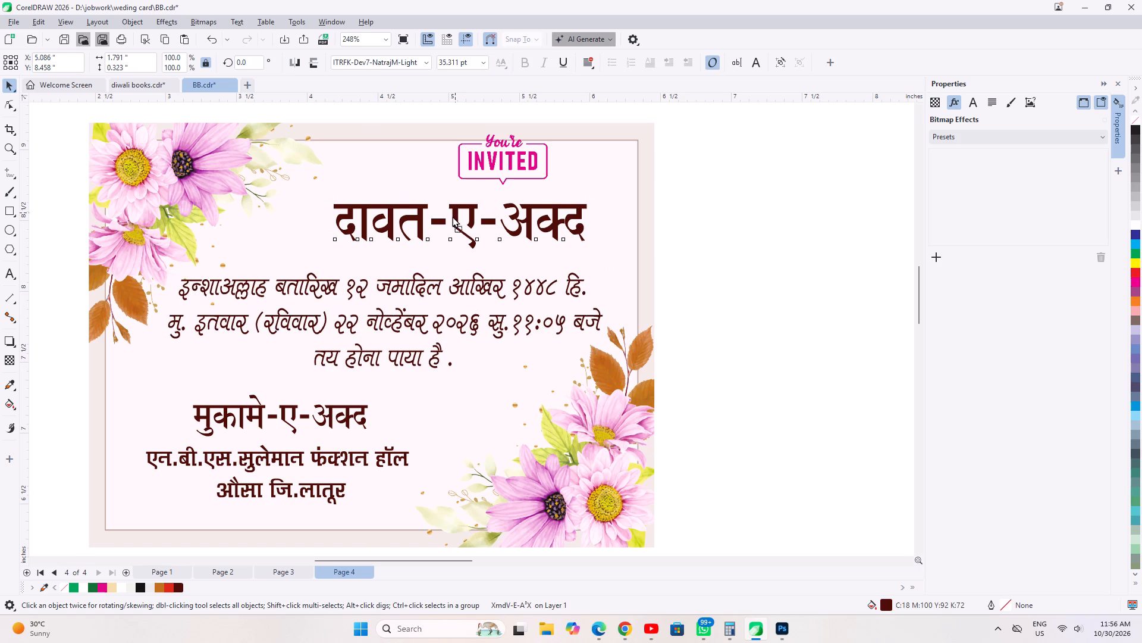
Group all the objects of the Page 4 invitation card into one 4 × 3 in card.
scroll(451, 217, "down", 9)
left_click_drag(180, 170, 707, 487)
key("ctrl+g")
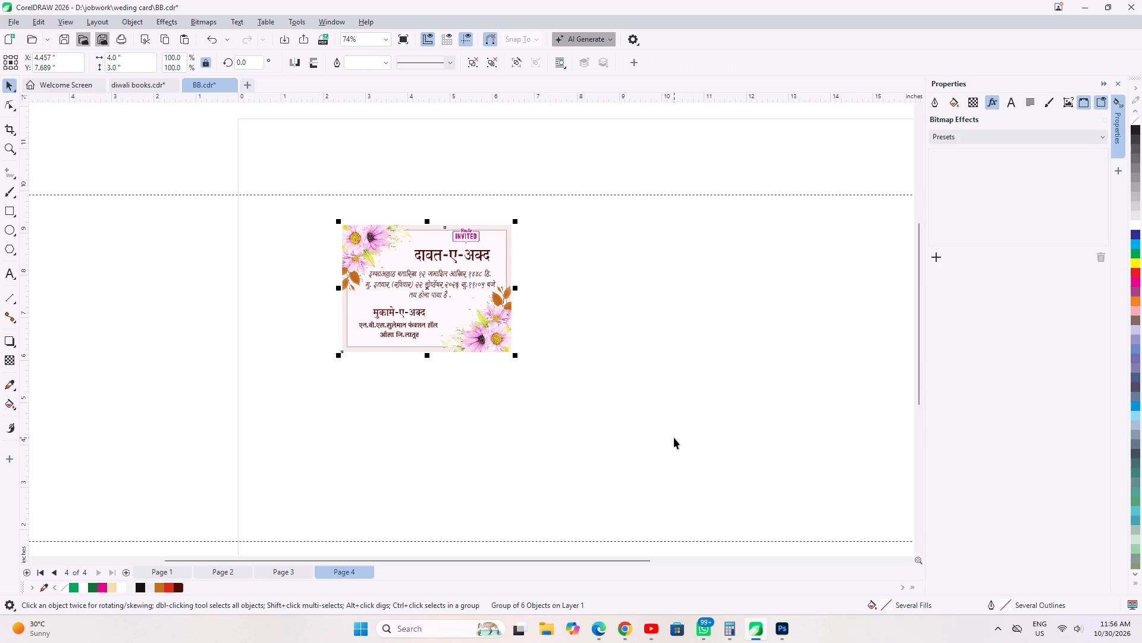
Use the relative Position transform to make three copies of the grouped card side by side, offset 4.0 in along X each.
key("alt+F7")
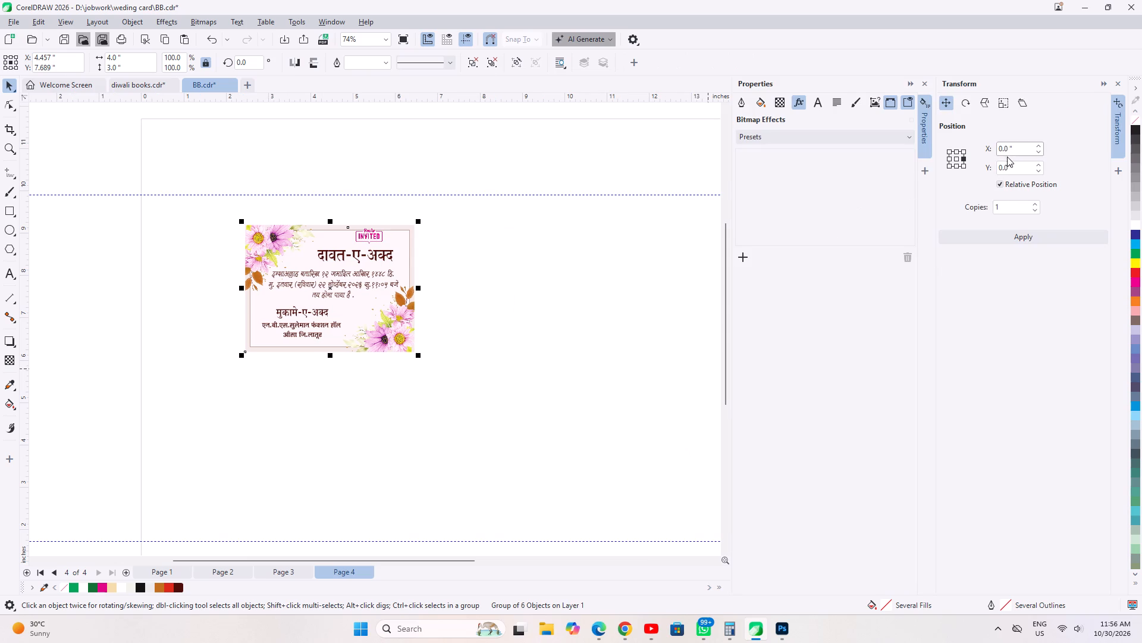
left_click(1033, 241)
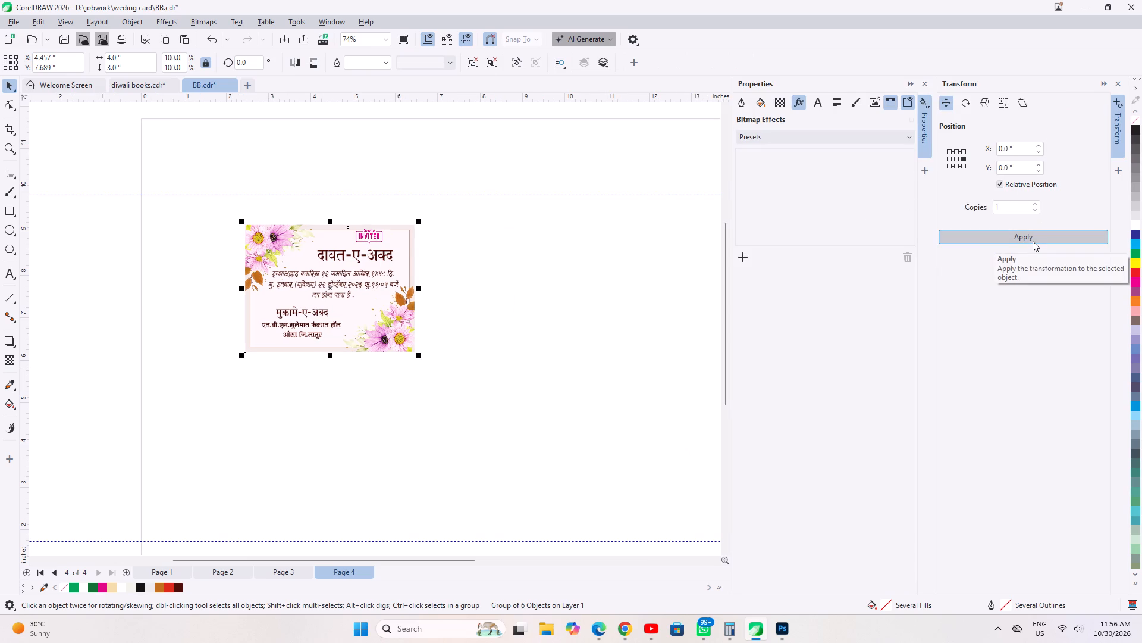
left_click(956, 166)
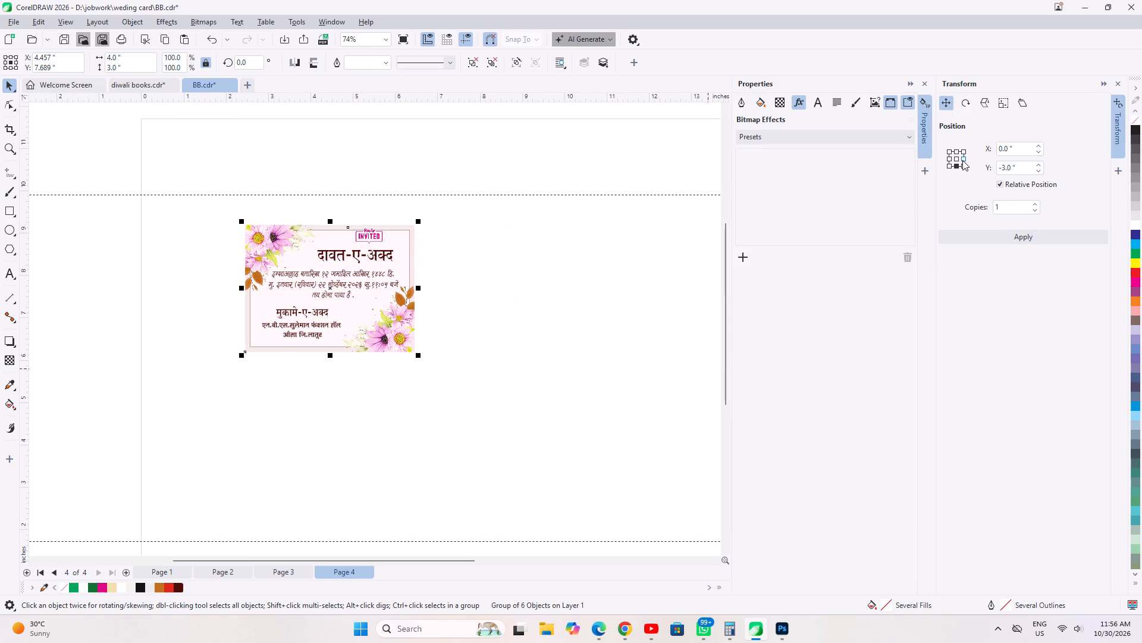
left_click(962, 160)
left_click(1010, 237)
double_click(1010, 237)
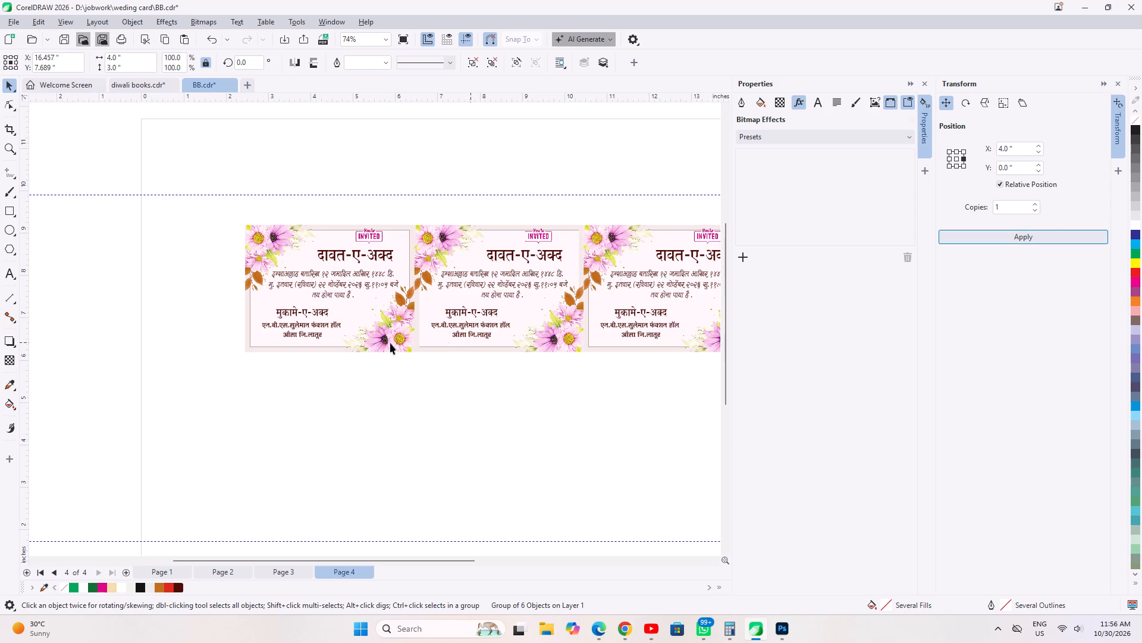
Delete the fourth card that overhangs the page edge, and group the remaining three cards as one row.
scroll(357, 338, "down", 5)
left_click(666, 403)
left_click_drag(682, 382, 532, 227)
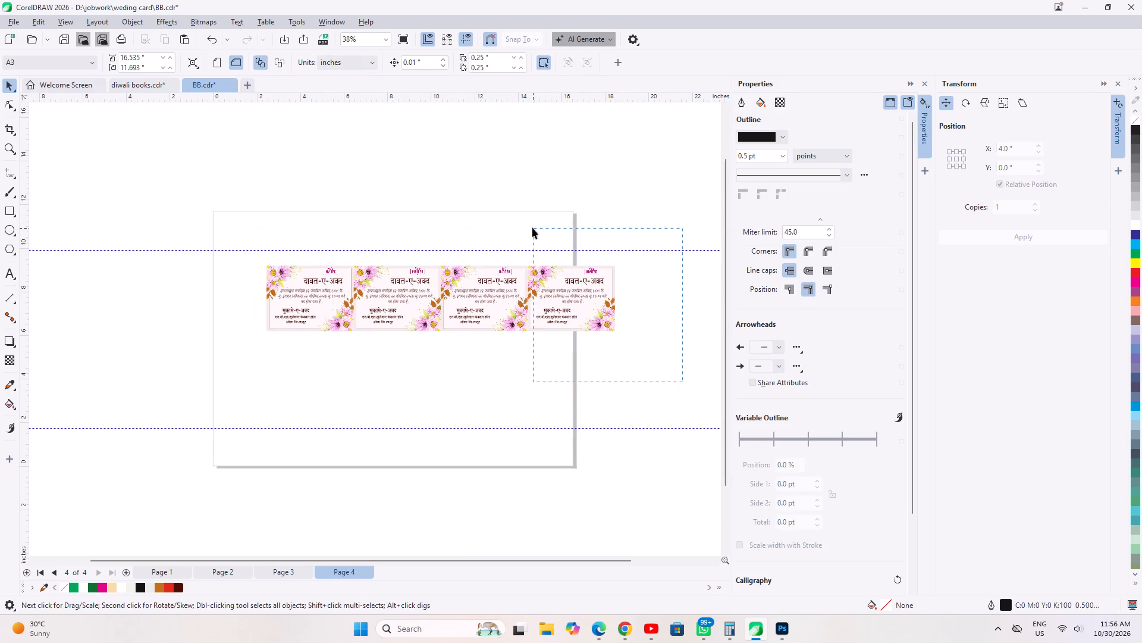
left_click_drag(532, 227, 517, 216)
key("Delete")
left_click_drag(605, 189, 601, 192)
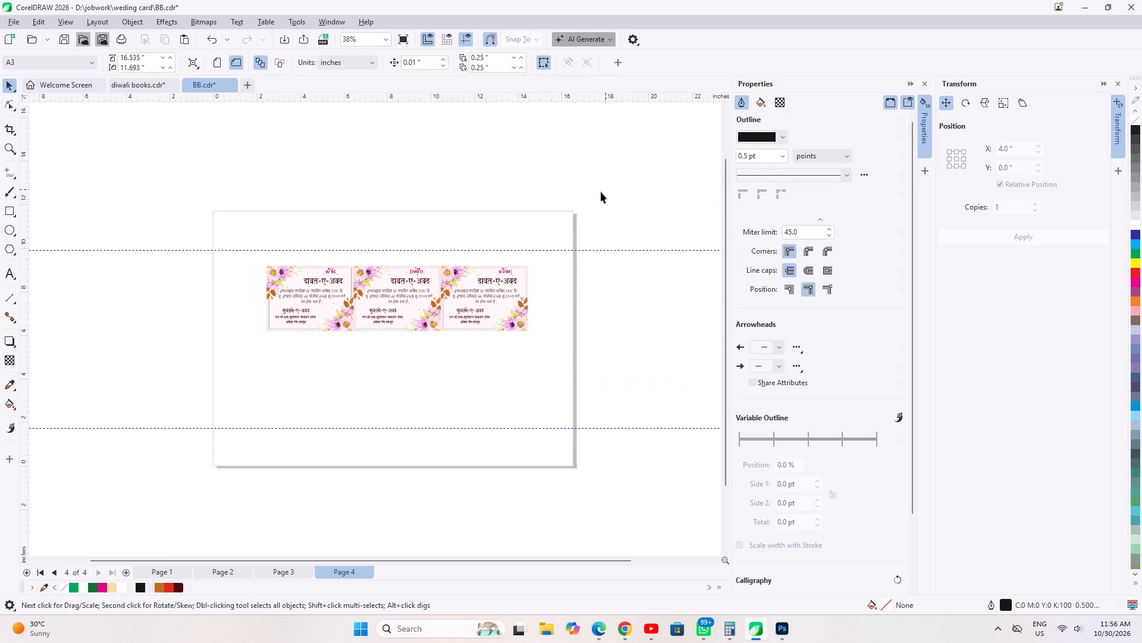
left_click_drag(601, 192, 97, 431)
key("ctrl+g")
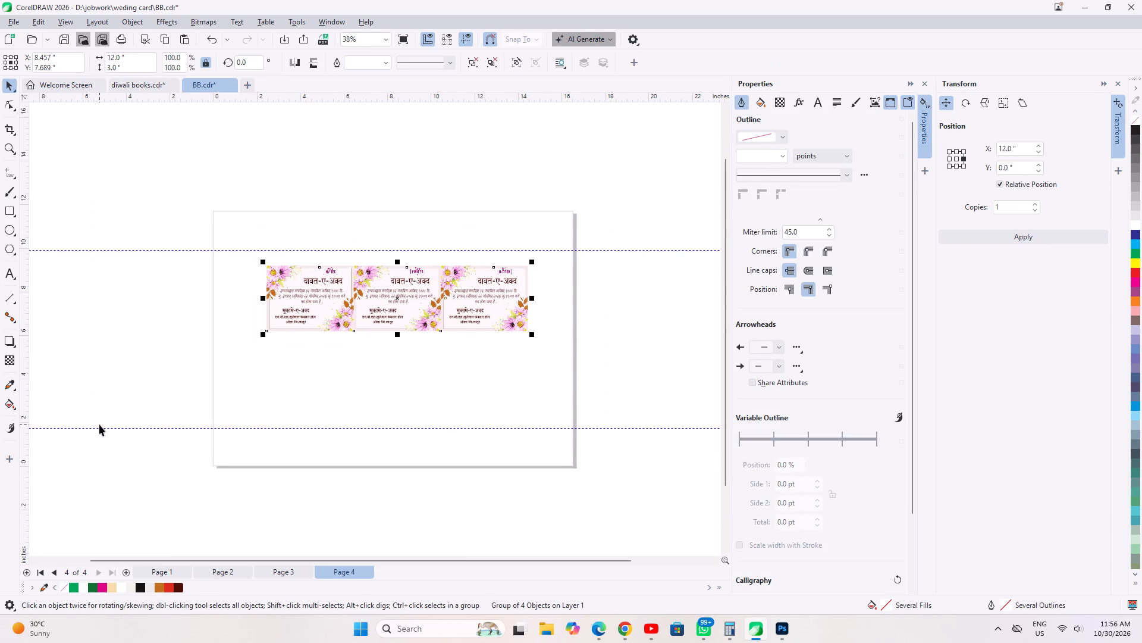
Make three copies of the three-card row below it, each offset -3.0 in along Y.
left_click(117, 389)
left_click(437, 309)
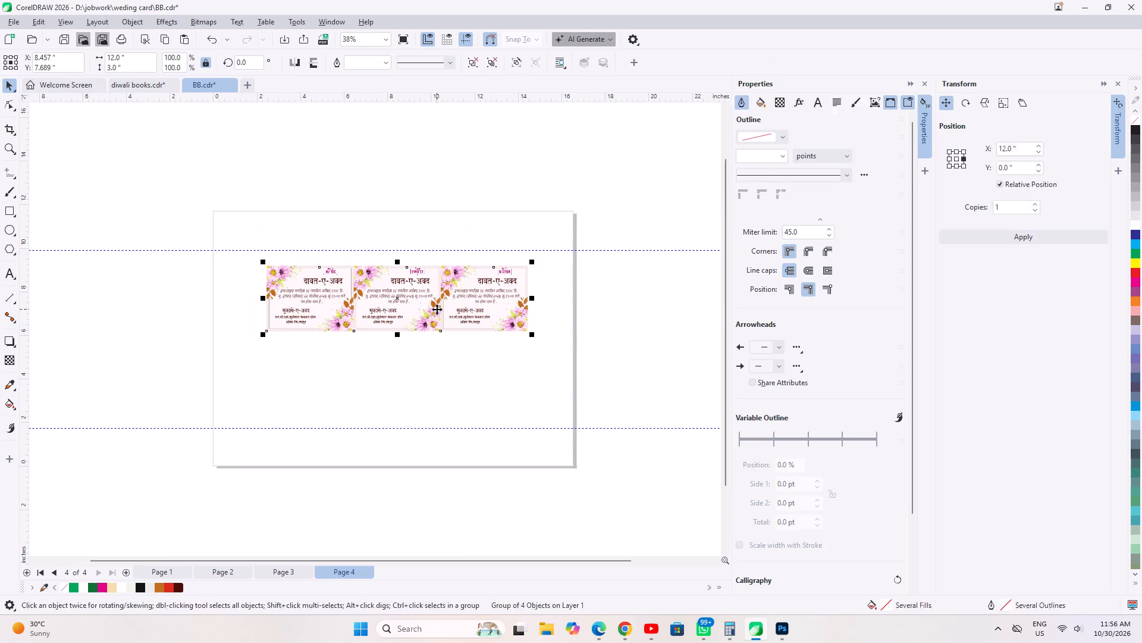
left_click(956, 166)
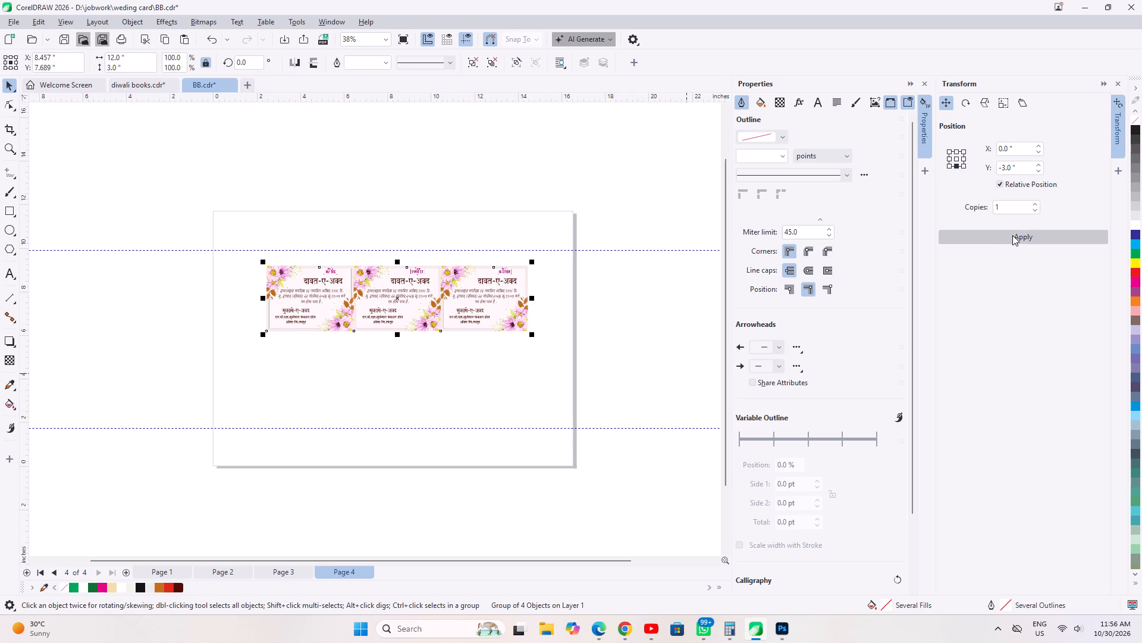
left_click(1013, 239)
left_click(1013, 239)
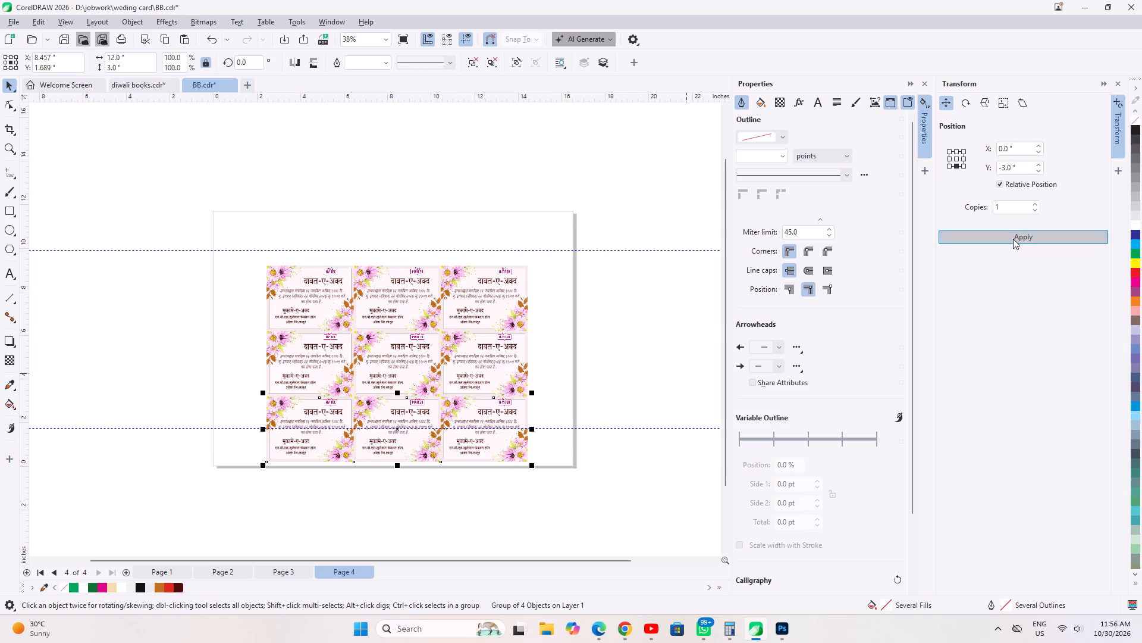
left_click(1013, 239)
Add two more copies of the bottom row at -3.0 in Y offsets, making six rows of cards.
scroll(461, 316, "down", 1)
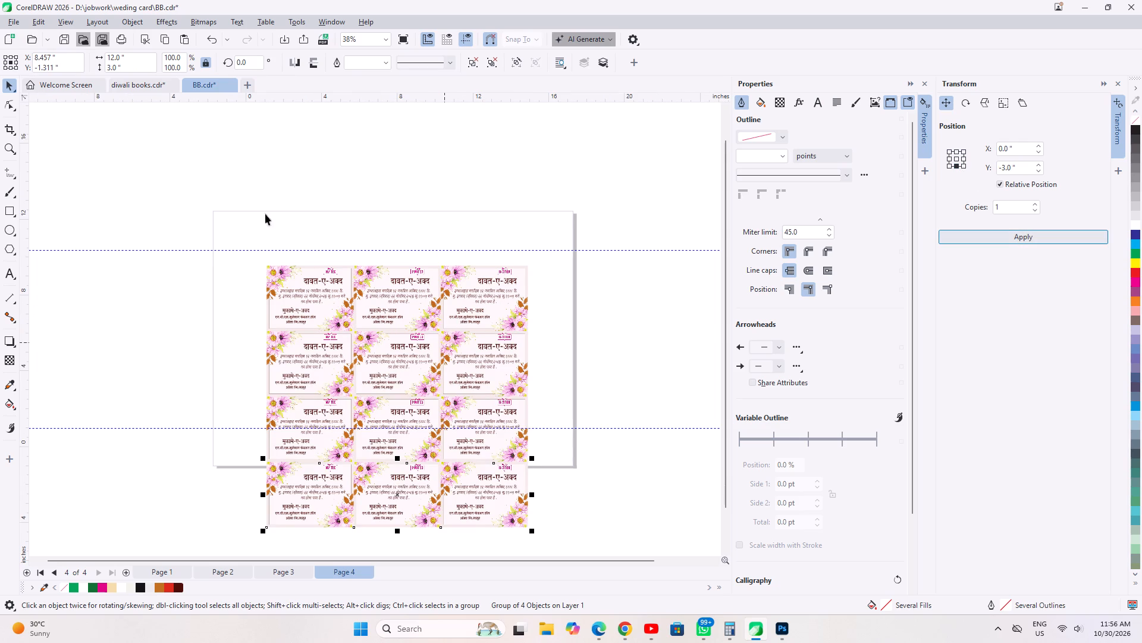
left_click_drag(244, 202, 605, 500)
left_click(613, 484)
left_click(460, 483)
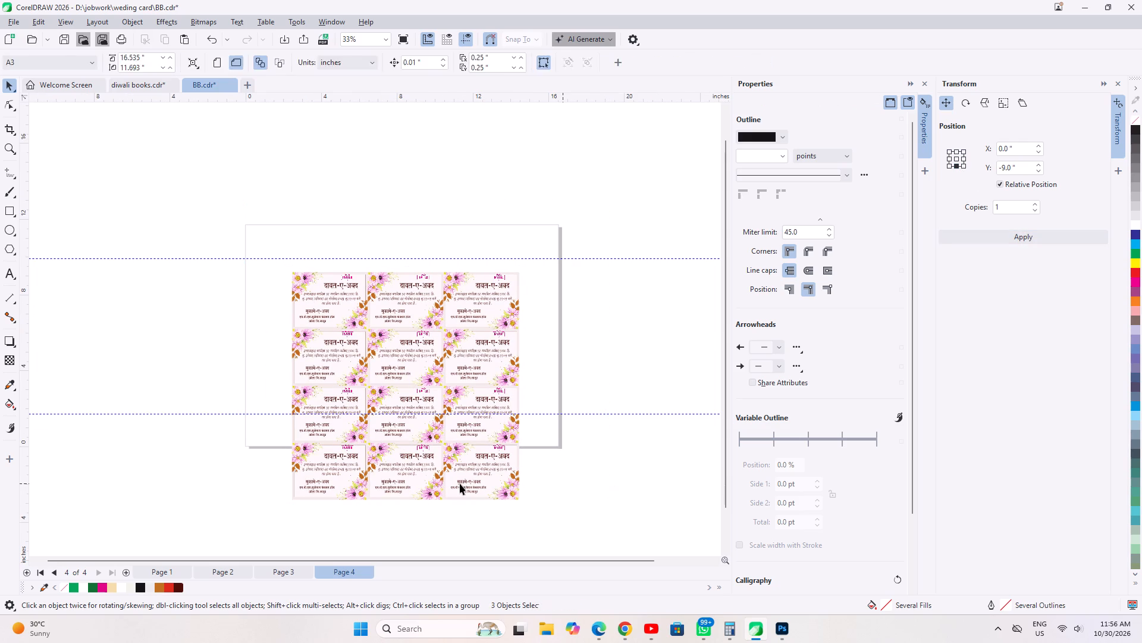
left_click(1022, 235)
scroll(607, 240, "down", 3)
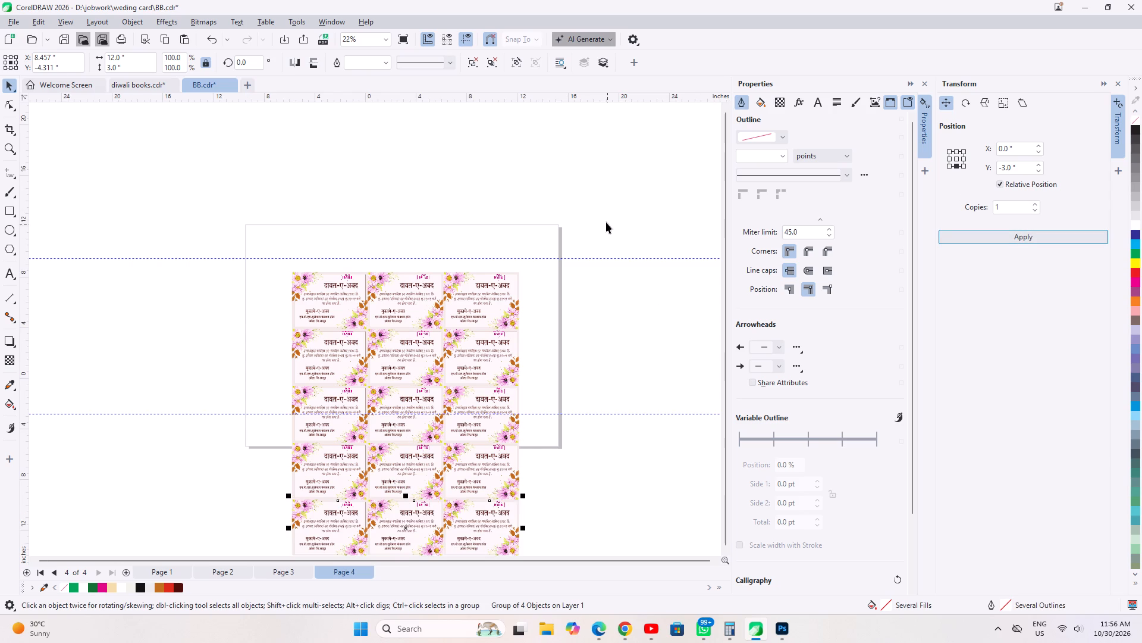
left_click_drag(605, 217, 266, 522)
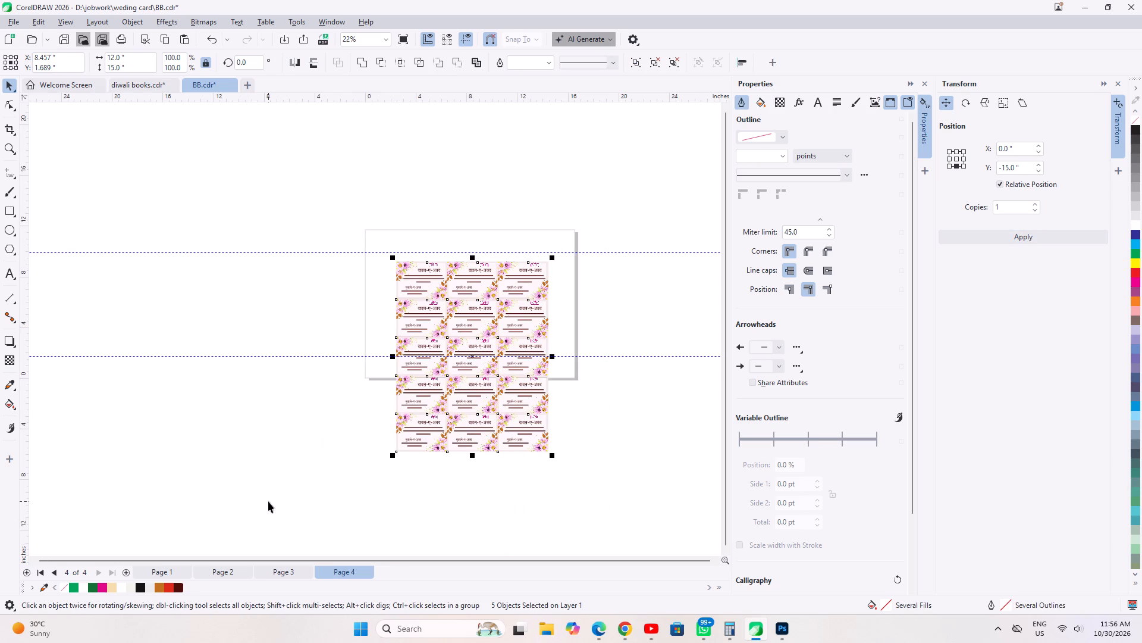
left_click(268, 501)
left_click_drag(306, 535, 642, 413)
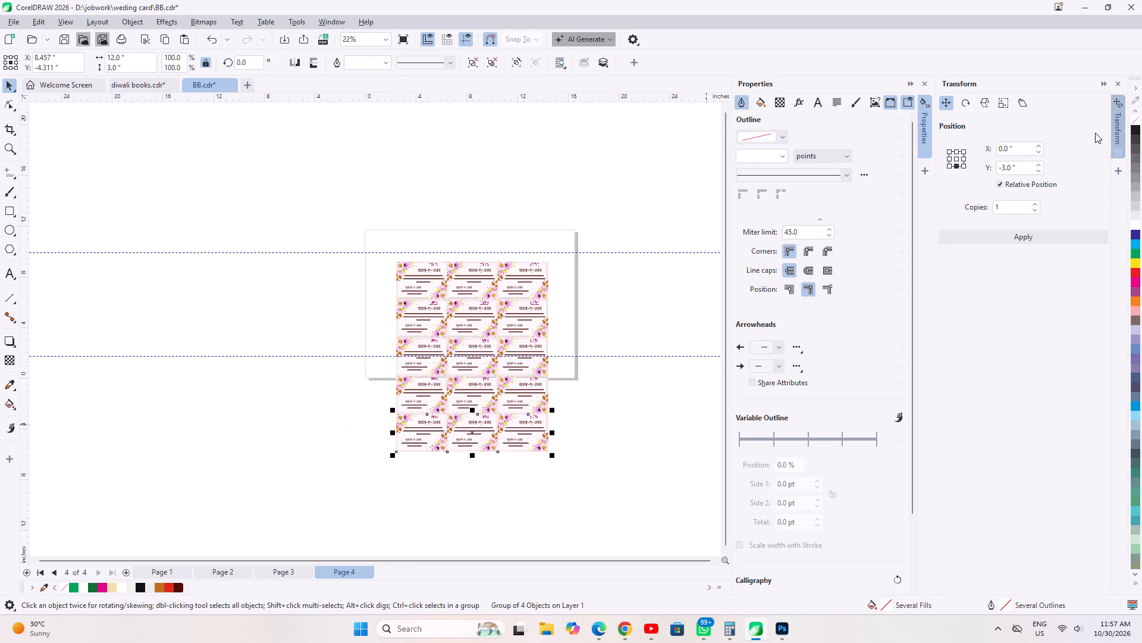
left_click(1027, 233)
Group all six rows of cards into a single 12 × 18 in sheet.
left_click_drag(594, 527, 368, 201)
key("ctrl+g")
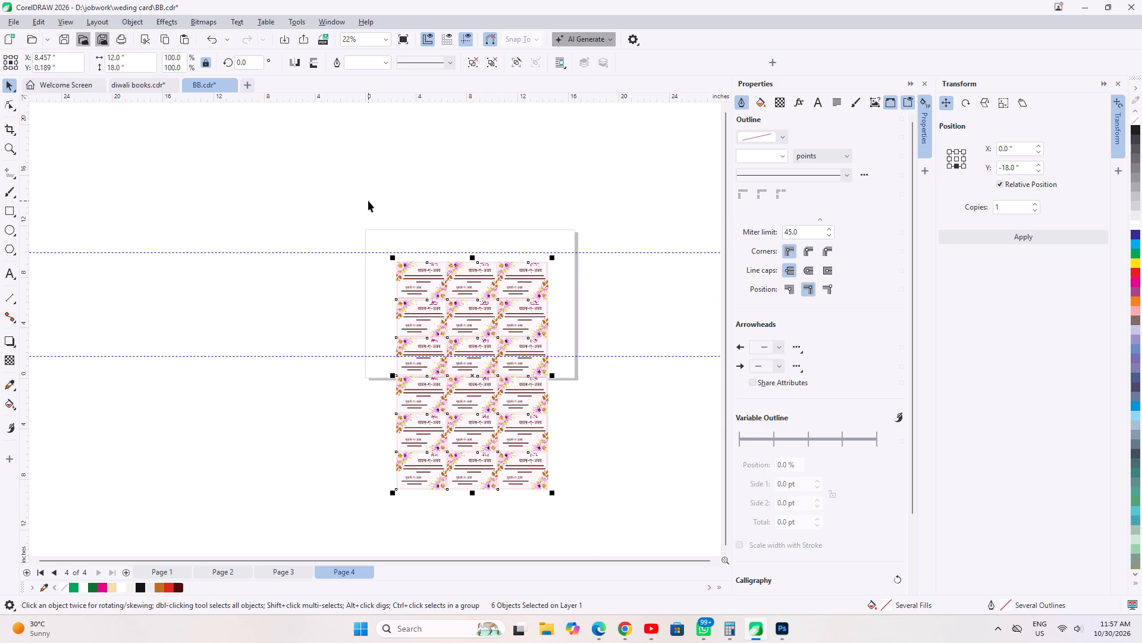
key("p")
left_click(538, 217)
left_click_drag(663, 196, 284, 553)
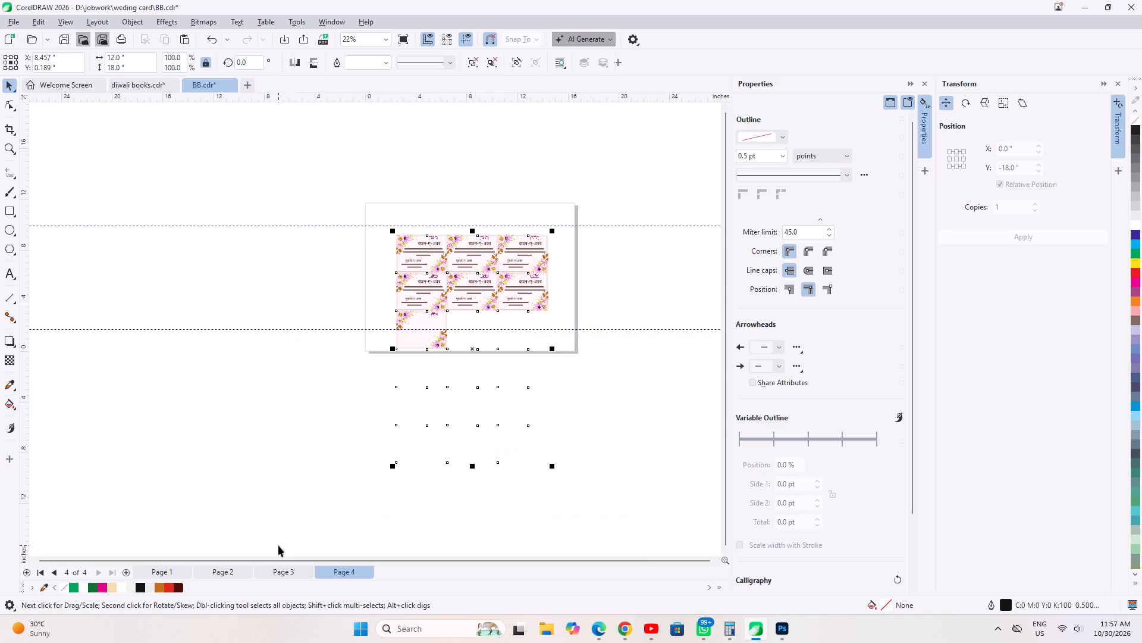
key("ctrl+g")
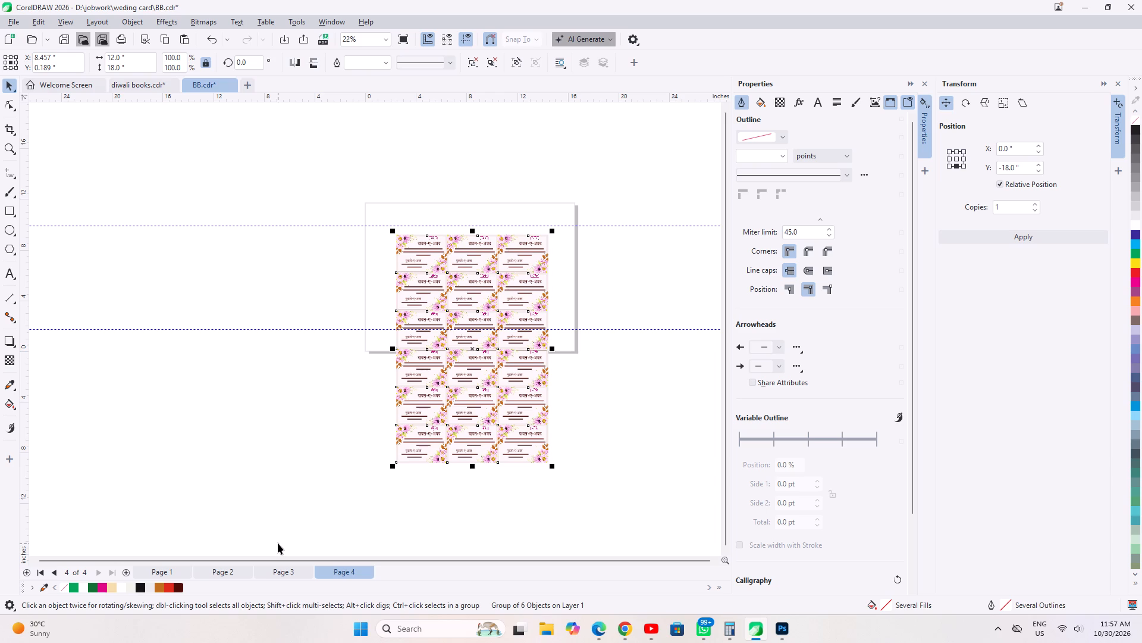
Look over the tiled card sheet, and divide 250 by 18 in Calculator.
scroll(472, 390, "up", 5)
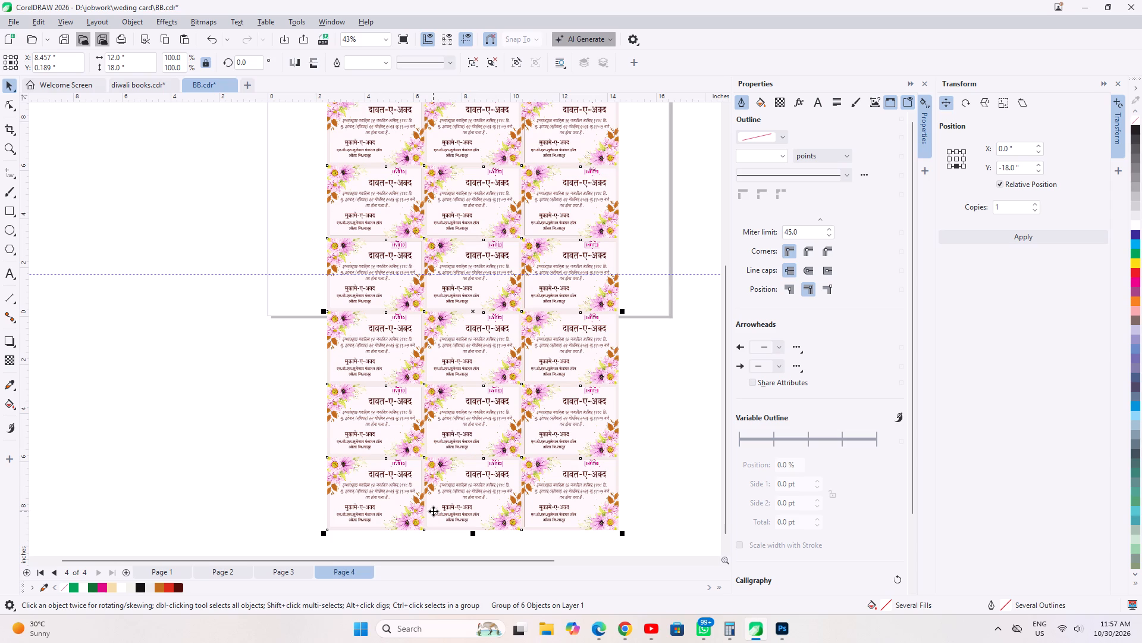
scroll(433, 511, "down", 3)
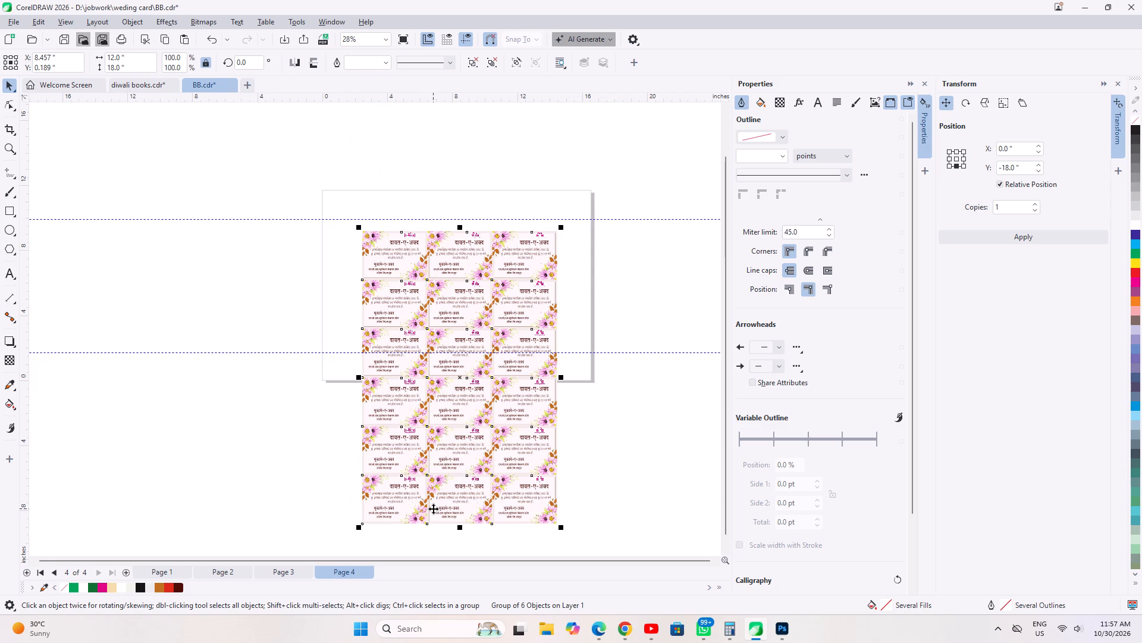
left_click(379, 277, "ctrl")
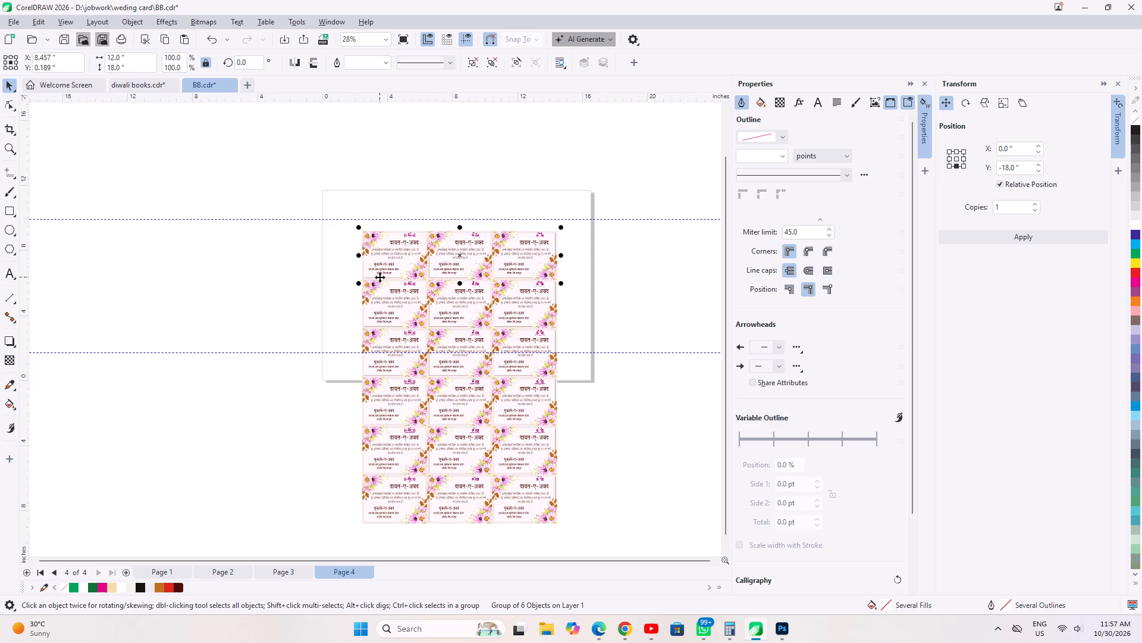
left_click(378, 269, "ctrl")
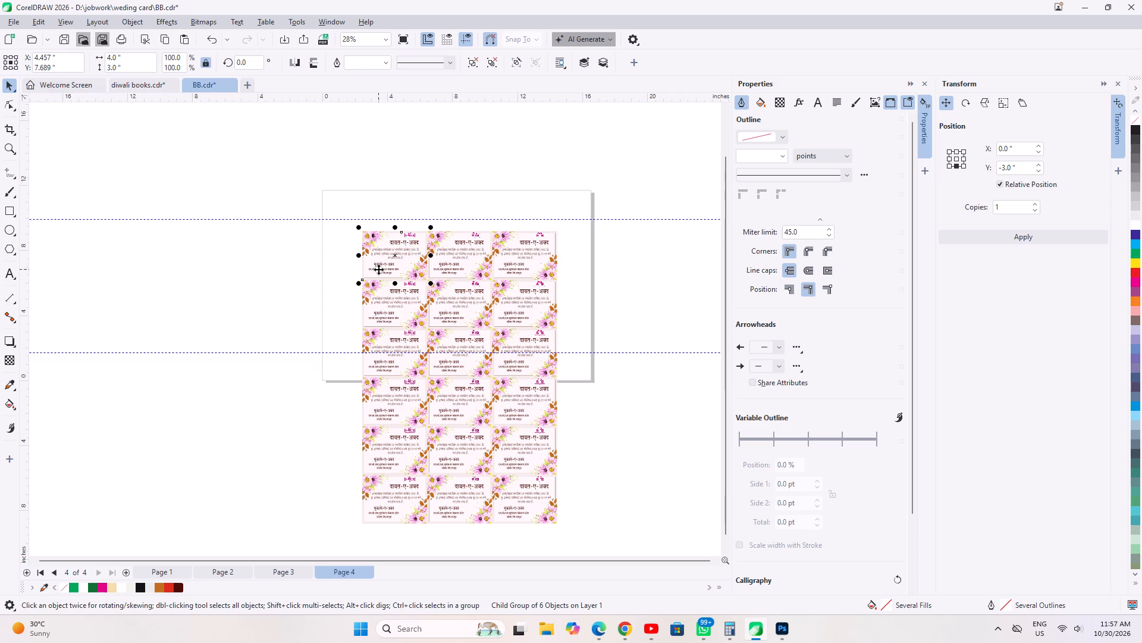
left_click(729, 642)
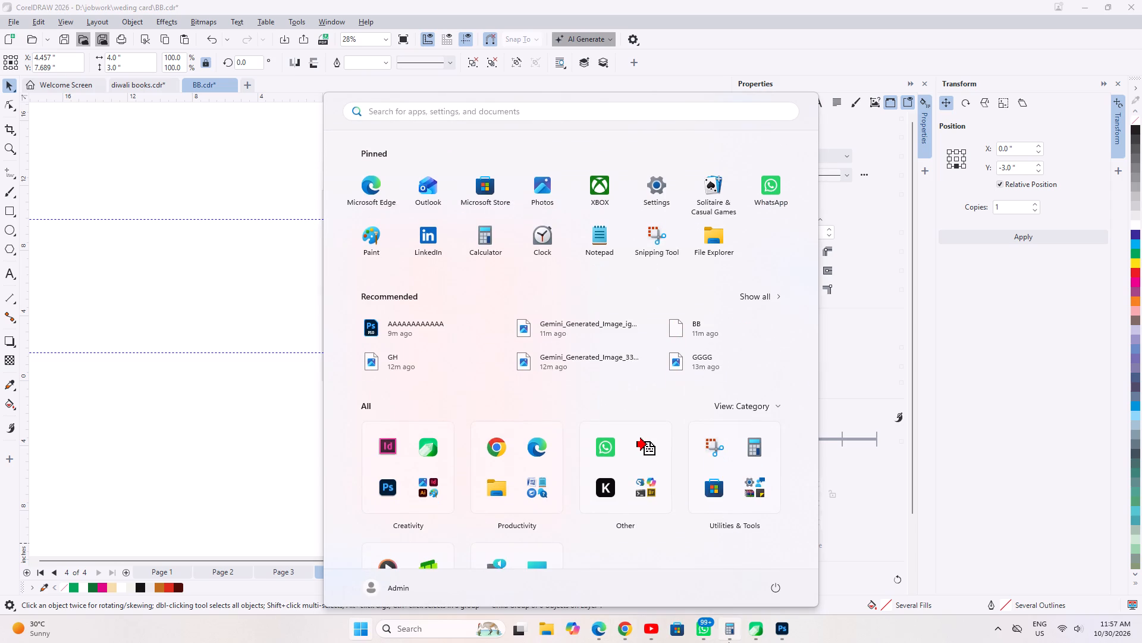
left_click(579, 247)
type("250")
left_click(634, 273)
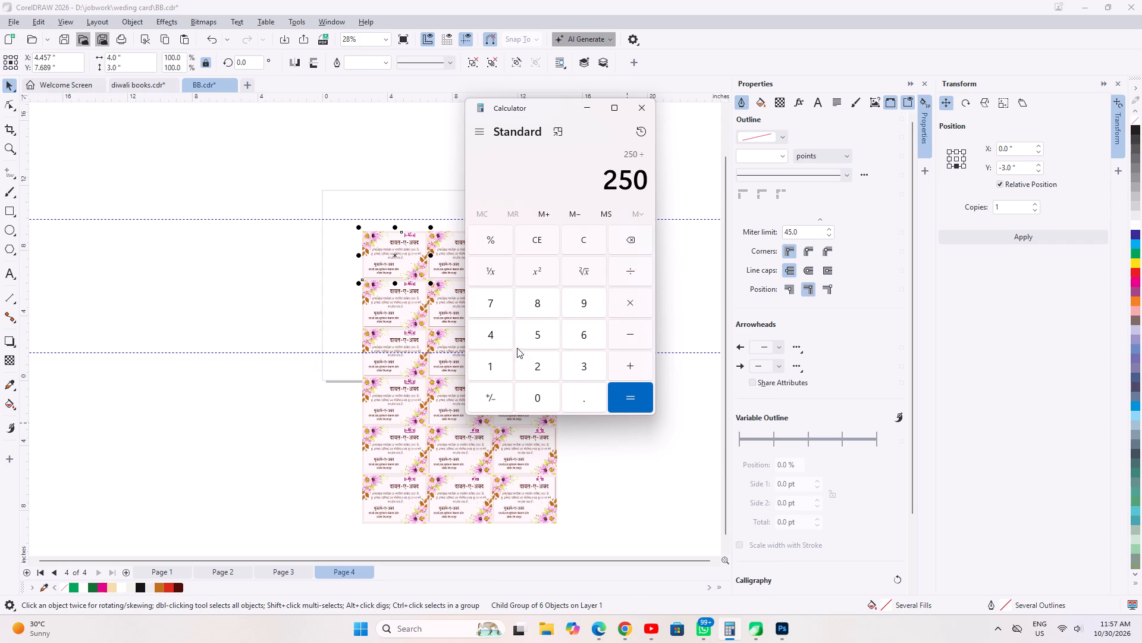
left_click(490, 366)
left_click(531, 301)
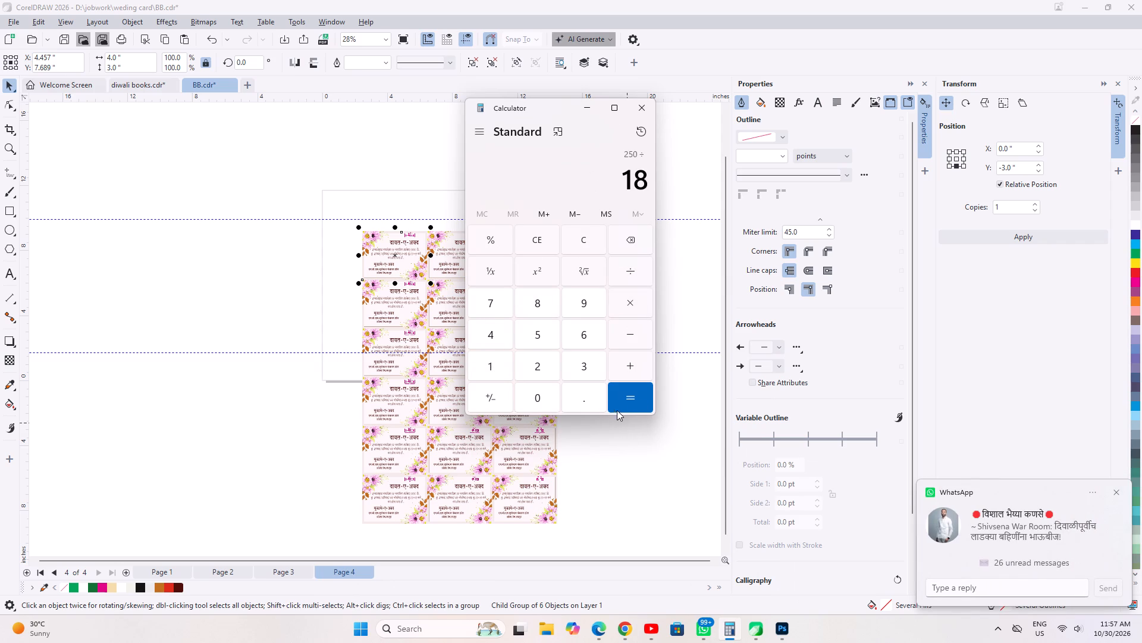
left_click(638, 396)
left_click(648, 103)
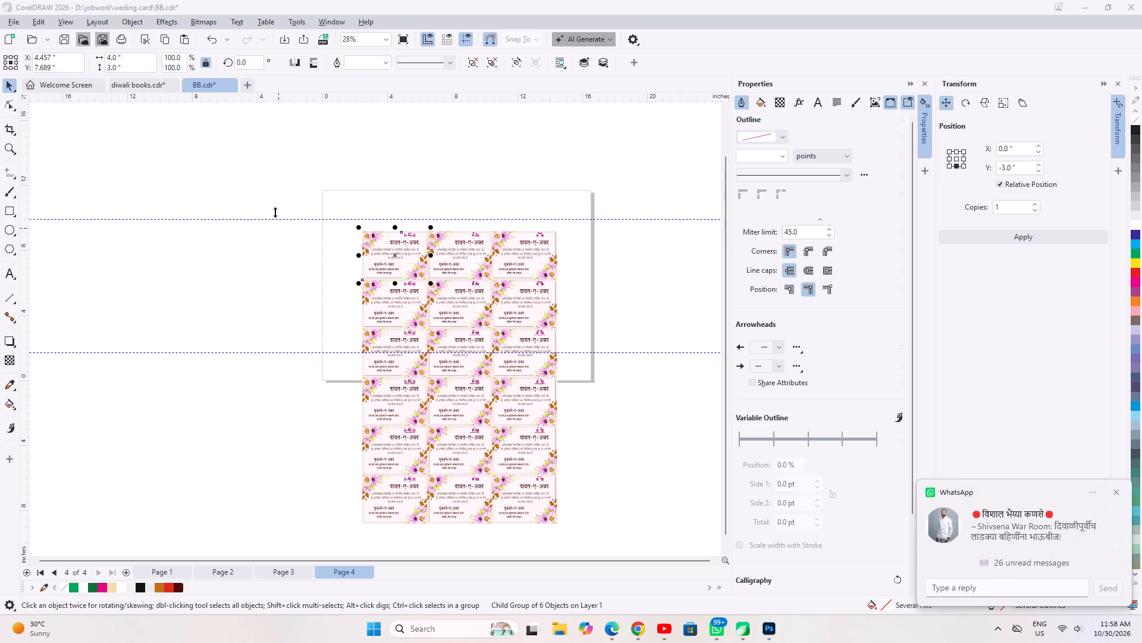
Export only the selected card sheet to the Desktop as a JPEG with RGB Color (24-bit) mode.
left_click_drag(277, 178, 590, 560)
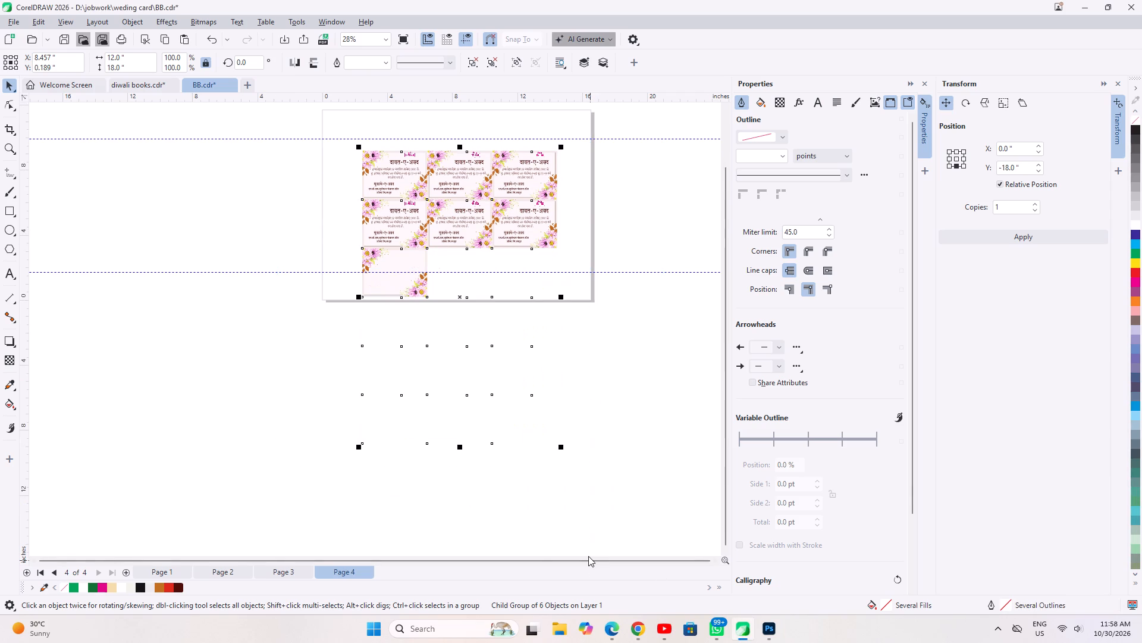
key("ctrl+g")
key("ctrl+e")
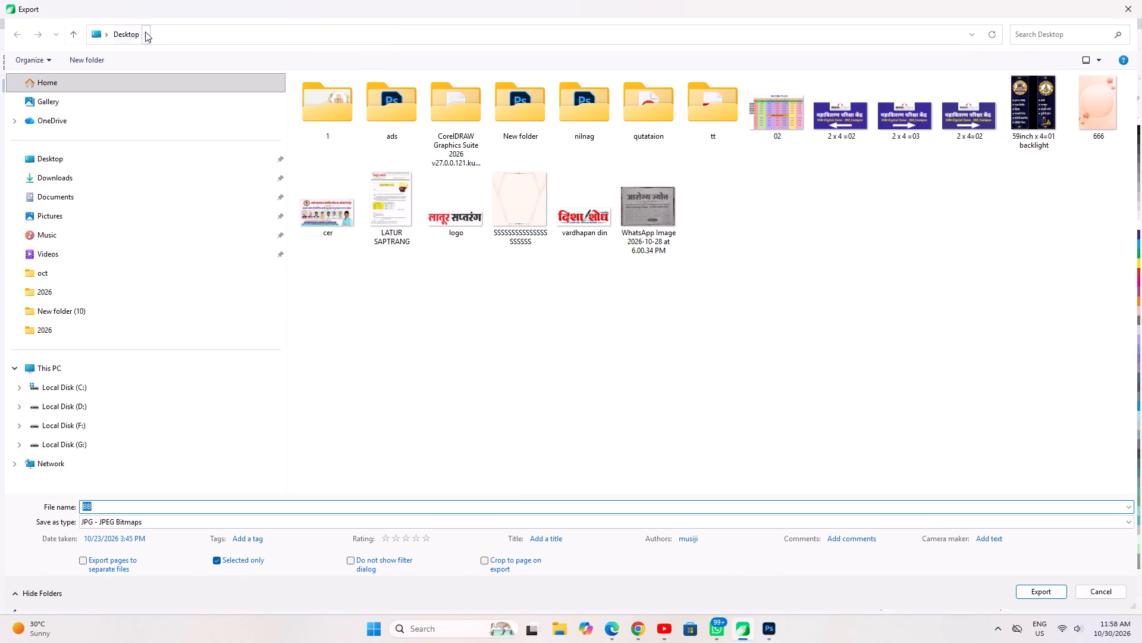
left_click(128, 31)
left_click(1044, 596)
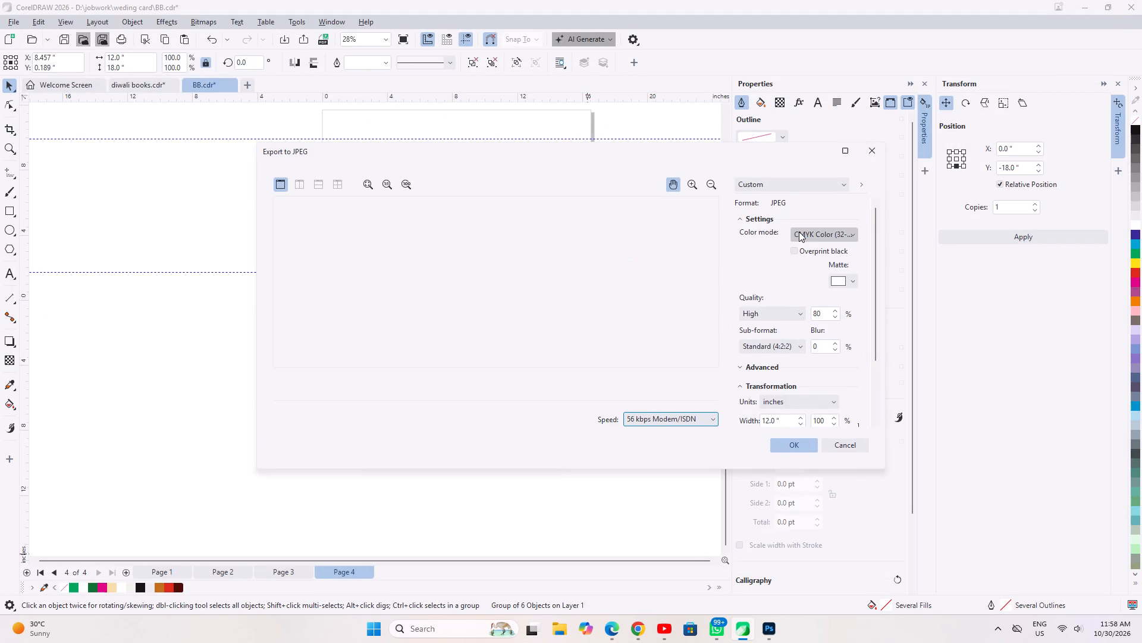
left_click(812, 234)
left_click(819, 263)
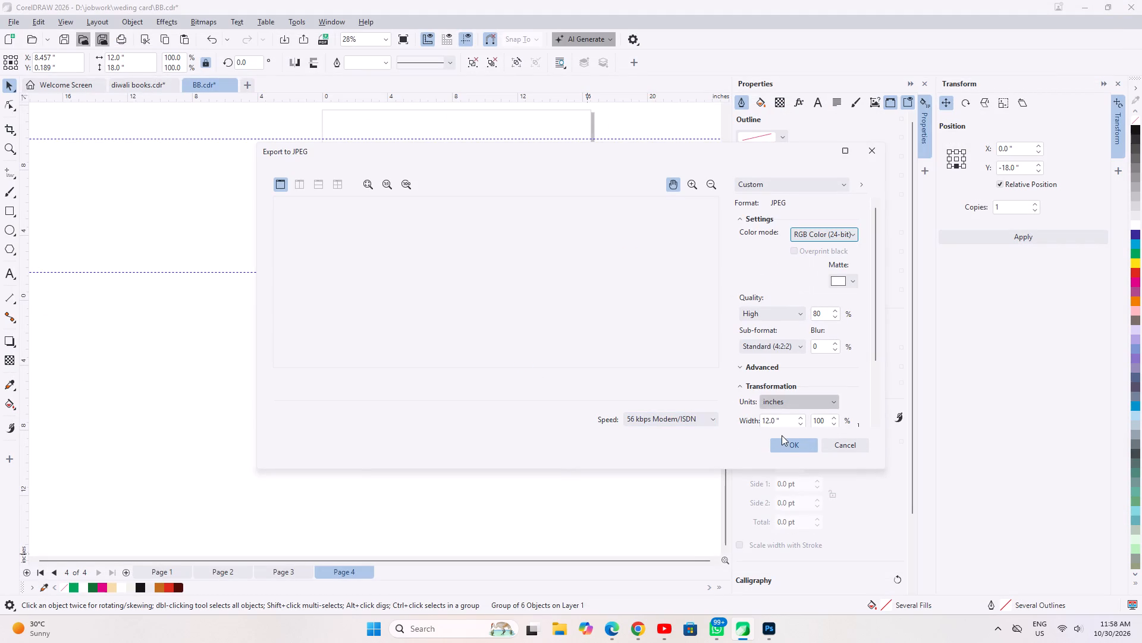
Complete the JPEG export of the card sheet with RGB Color (24-bit) mode and High quality at 80%.
left_click(783, 450)
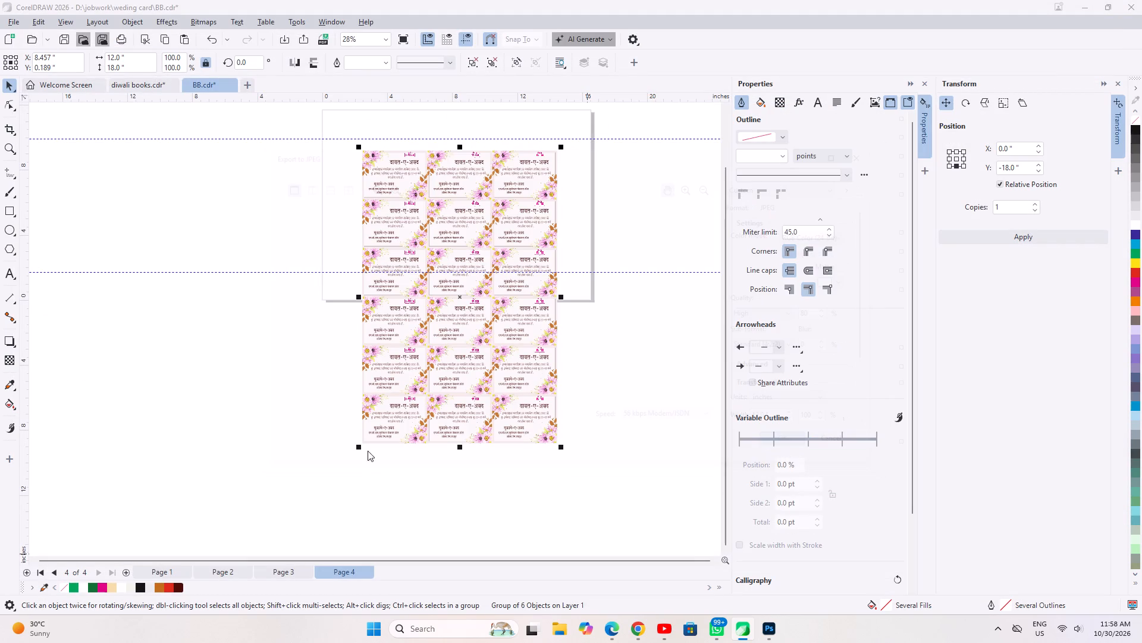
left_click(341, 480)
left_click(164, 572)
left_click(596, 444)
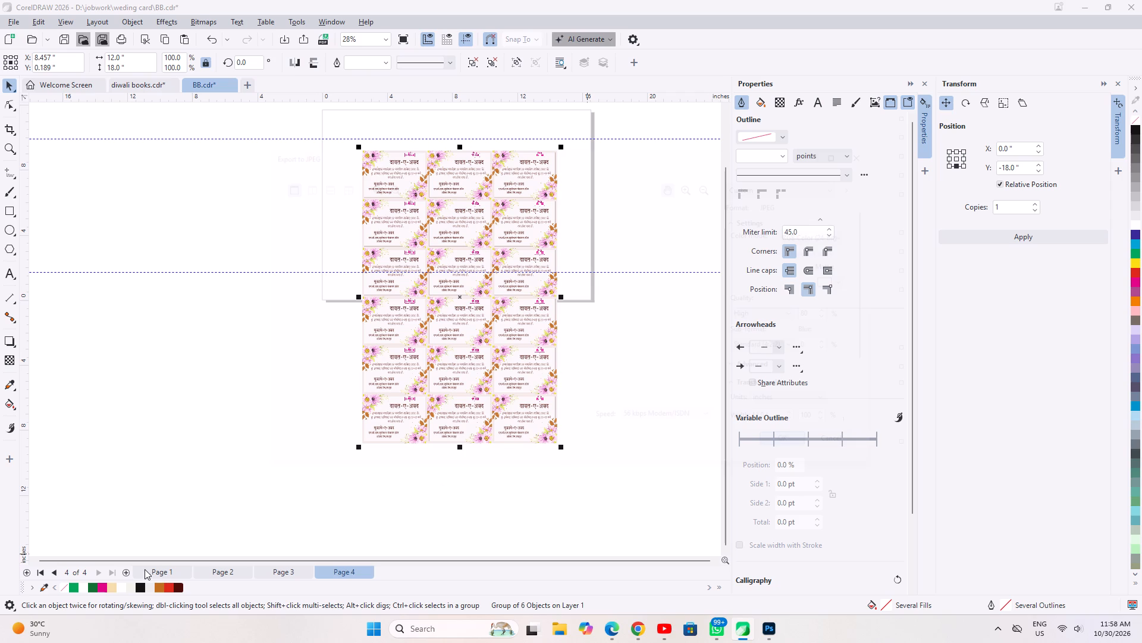
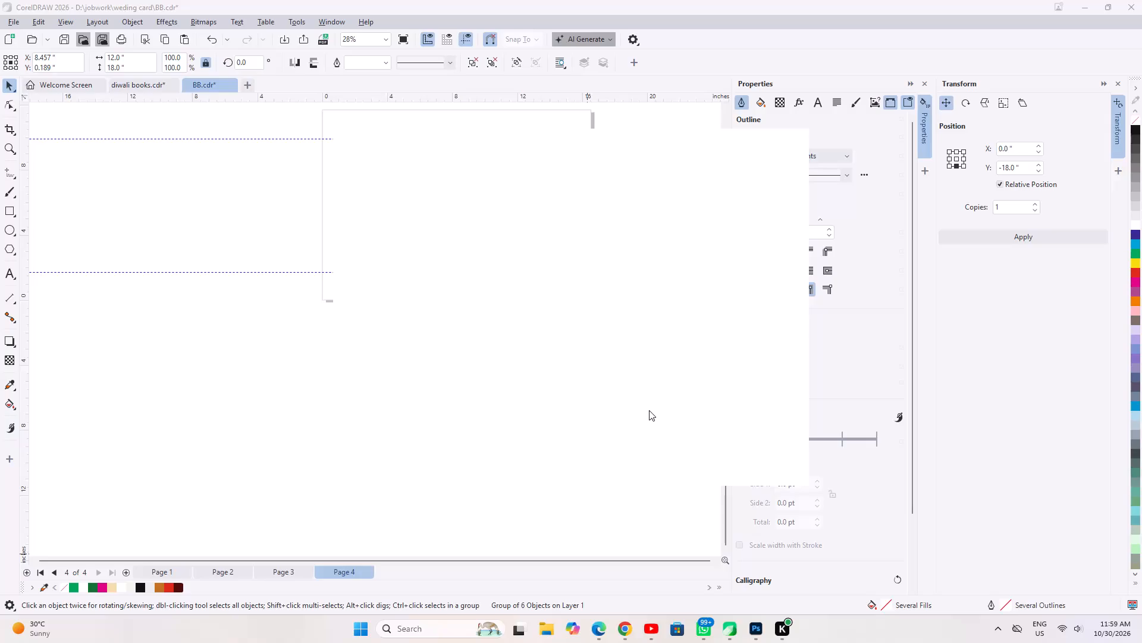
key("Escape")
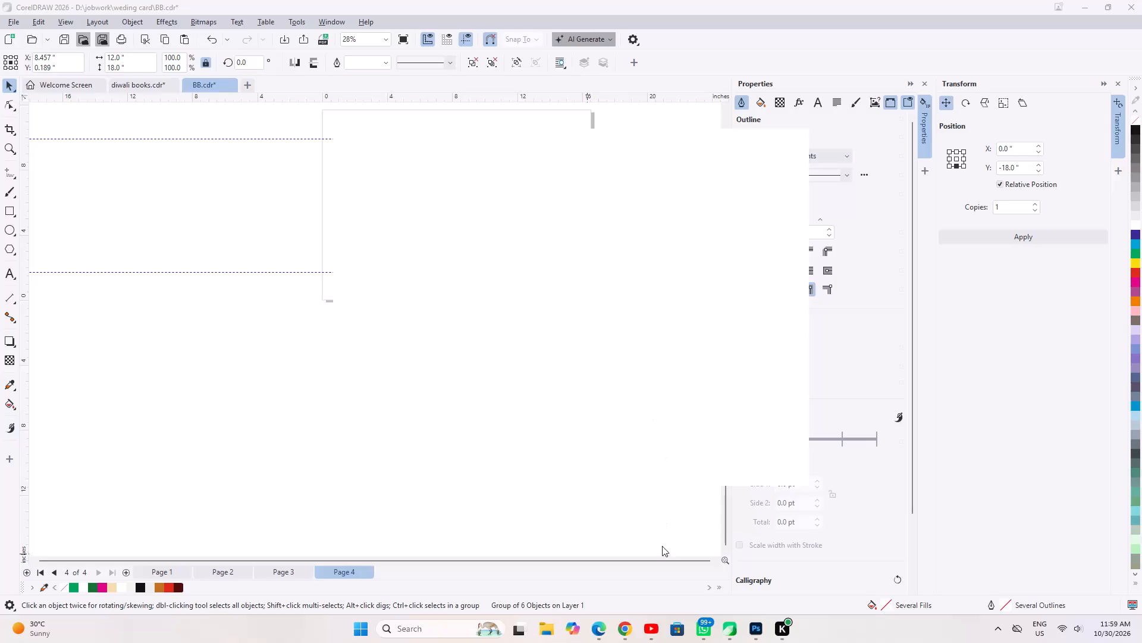
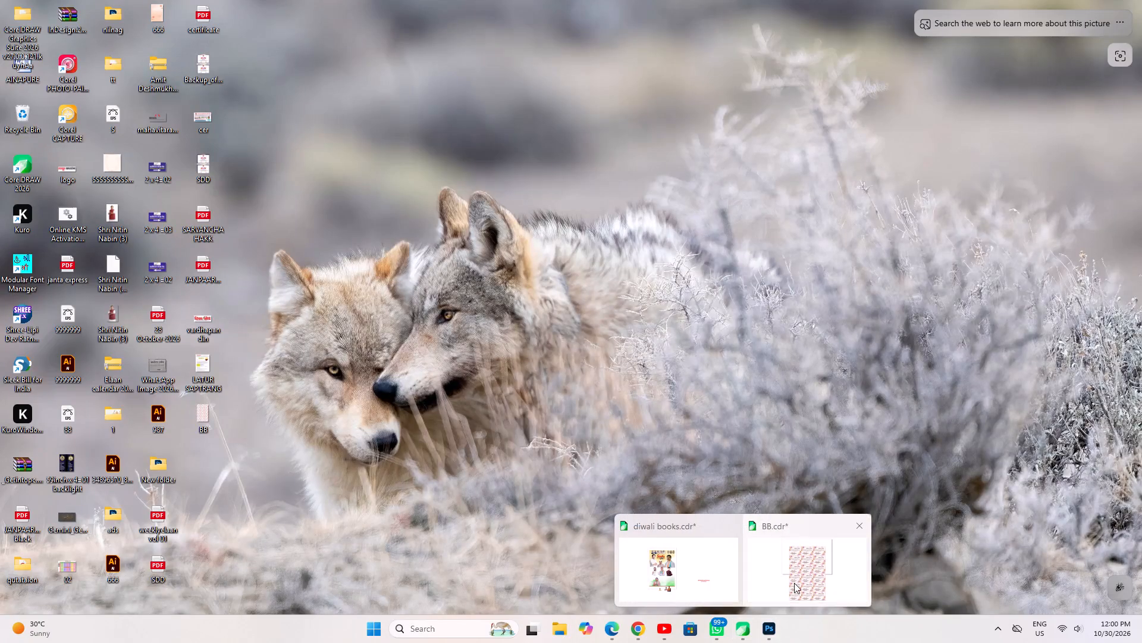
Switch back to BB.cdr in CorelDRAW, clear the selection of the card sheet, and save the document.
left_click(794, 583)
left_click(632, 437)
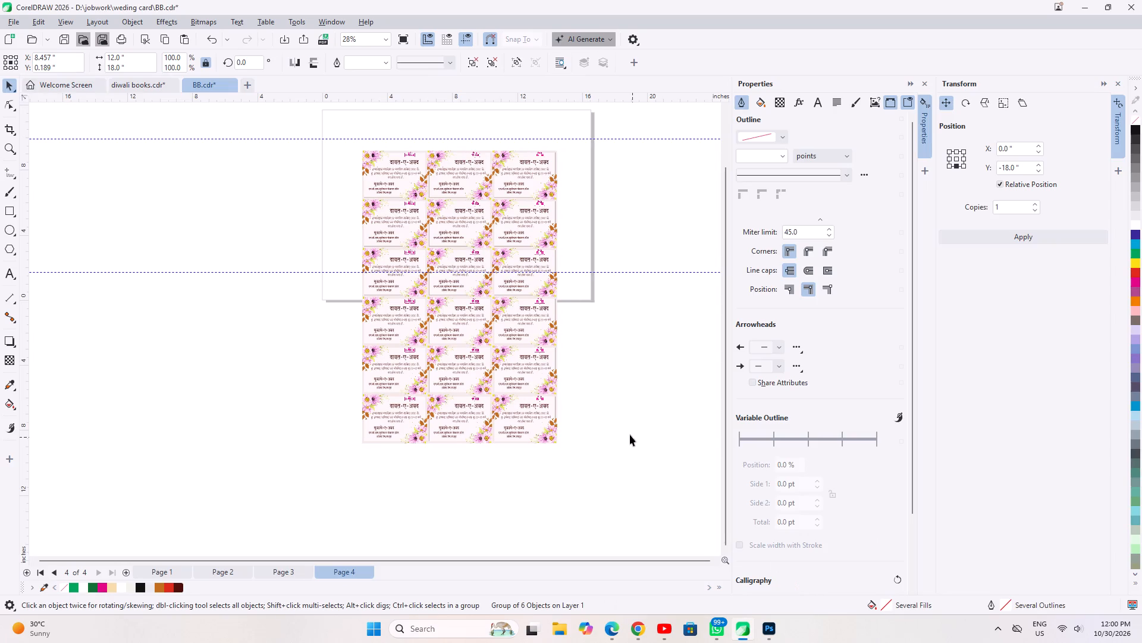
scroll(628, 432, "down", 2)
left_click_drag(641, 494, 320, 173)
left_click(309, 336)
scroll(441, 192, "up", 8)
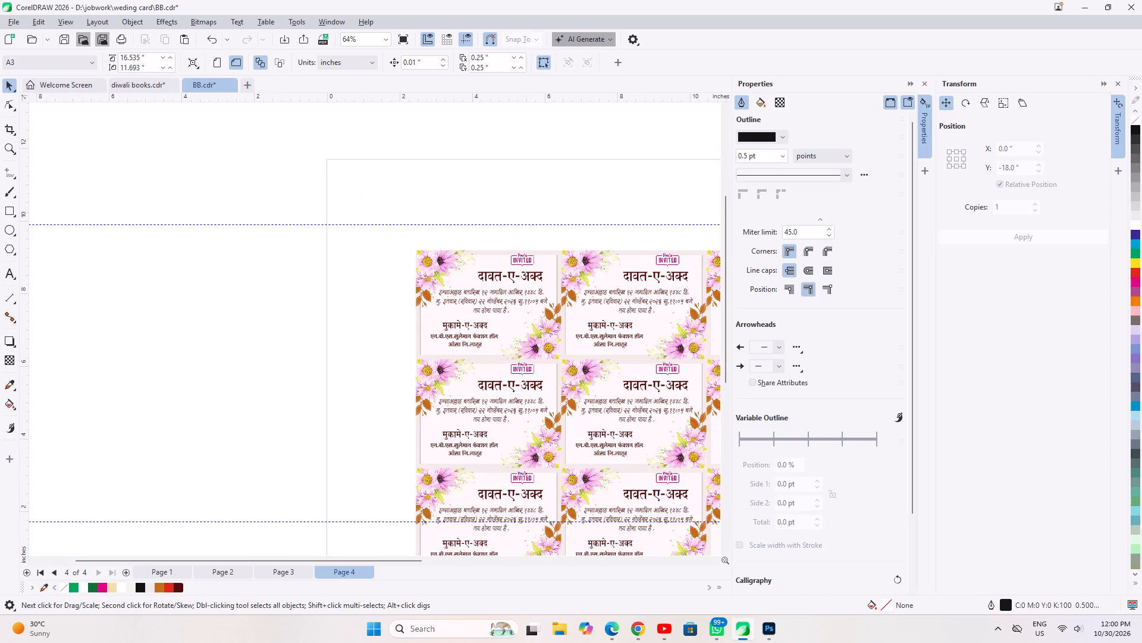
left_click(67, 39)
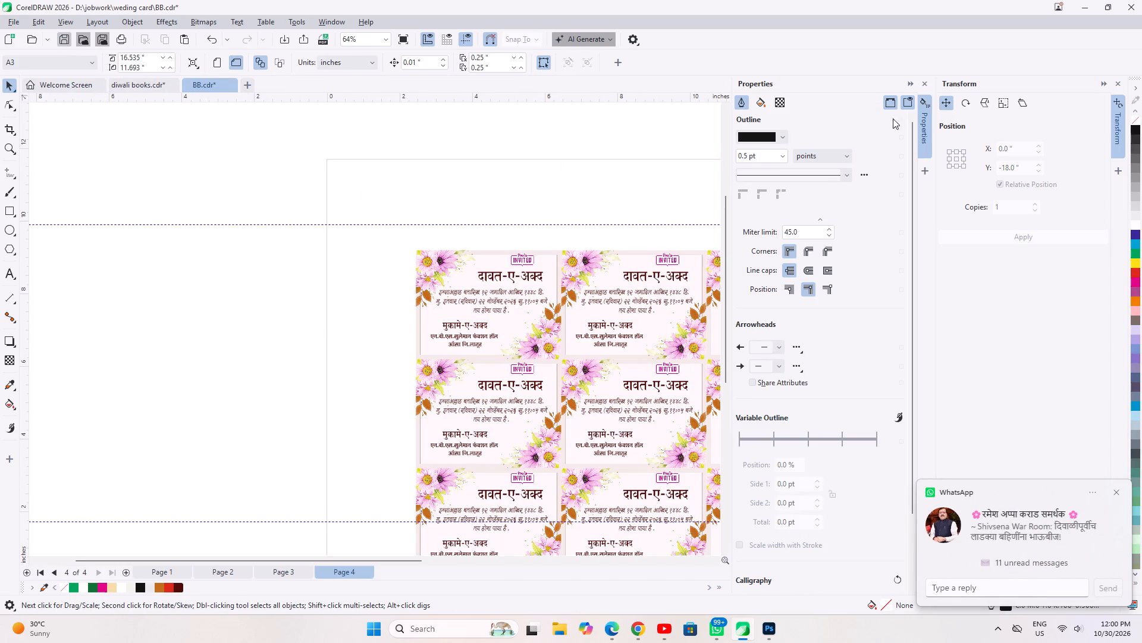
Close the Properties and Transform dockers to free up the drawing area.
left_click(923, 87)
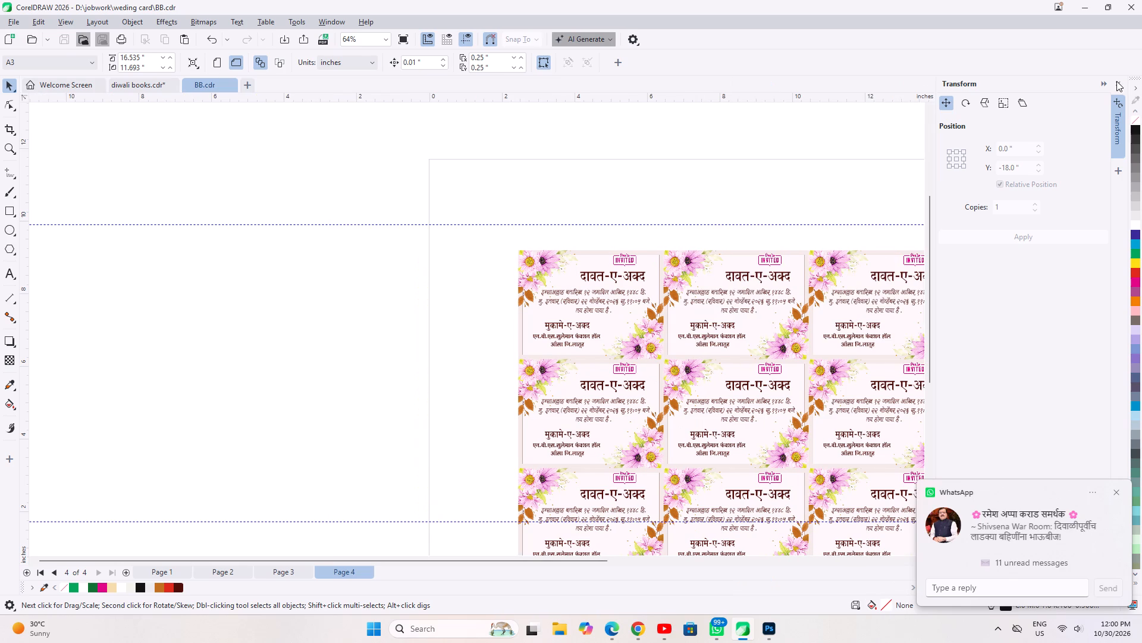
left_click(1117, 84)
Ungroup the tiled card sheet completely, and group only the objects of the first card in the top row.
left_click(642, 291)
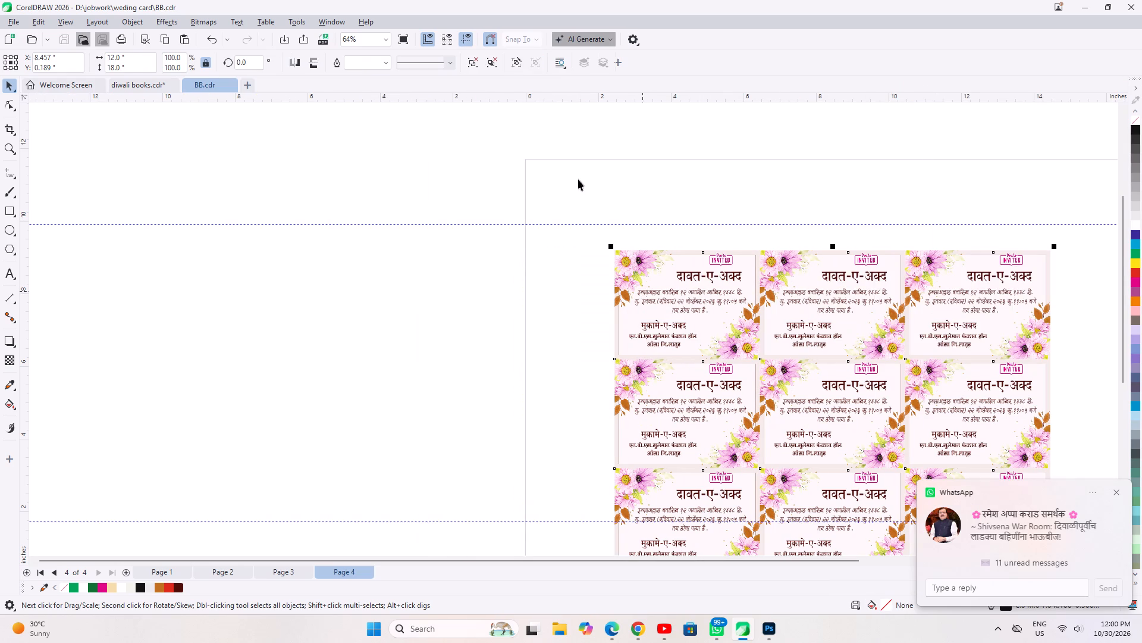
left_click(494, 62)
left_click(688, 142)
left_click_drag(537, 183, 780, 376)
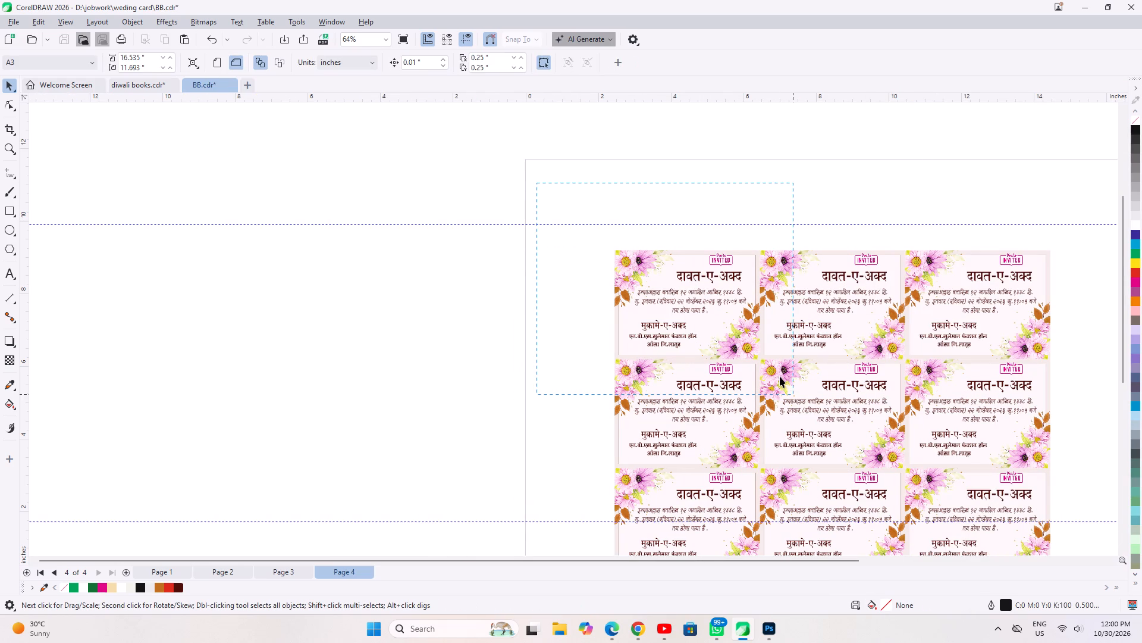
left_click_drag(780, 376, 767, 365)
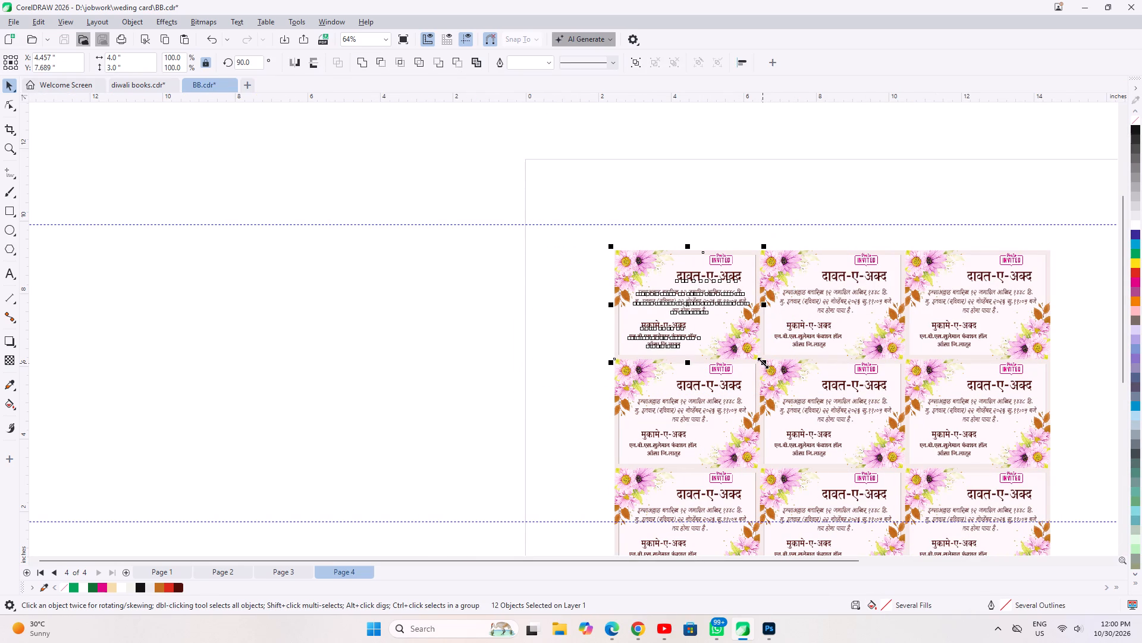
key("ctrl+g")
Start exporting the grouped card, and create and open a new folder on the Desktop as the destination.
key("ctrl+e")
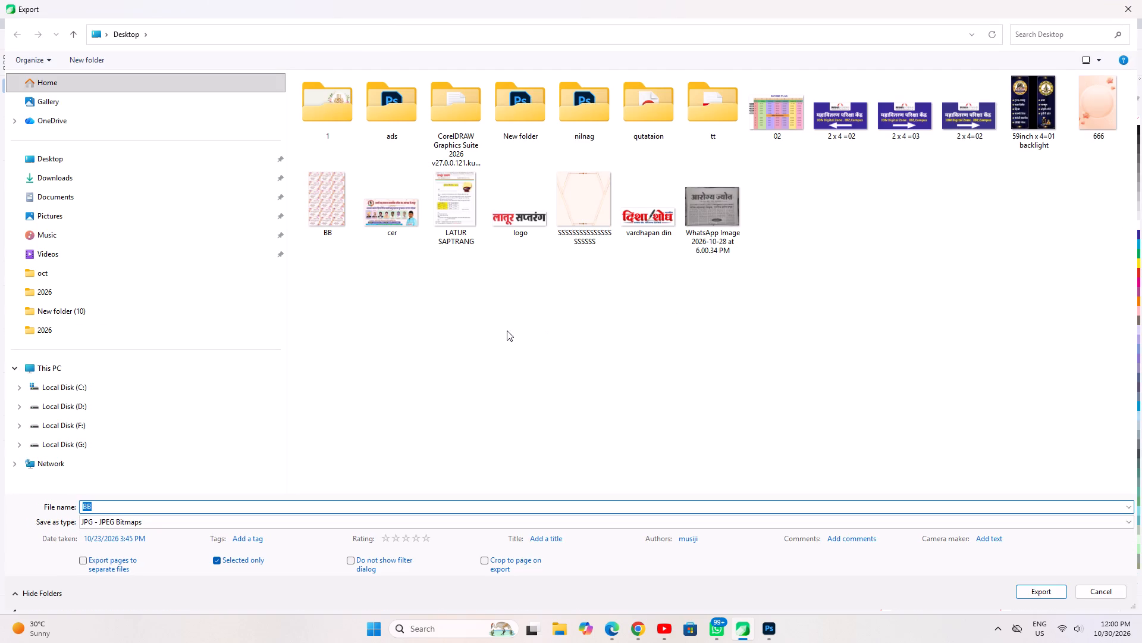
left_click(128, 39)
right_click(451, 335)
left_click(490, 458)
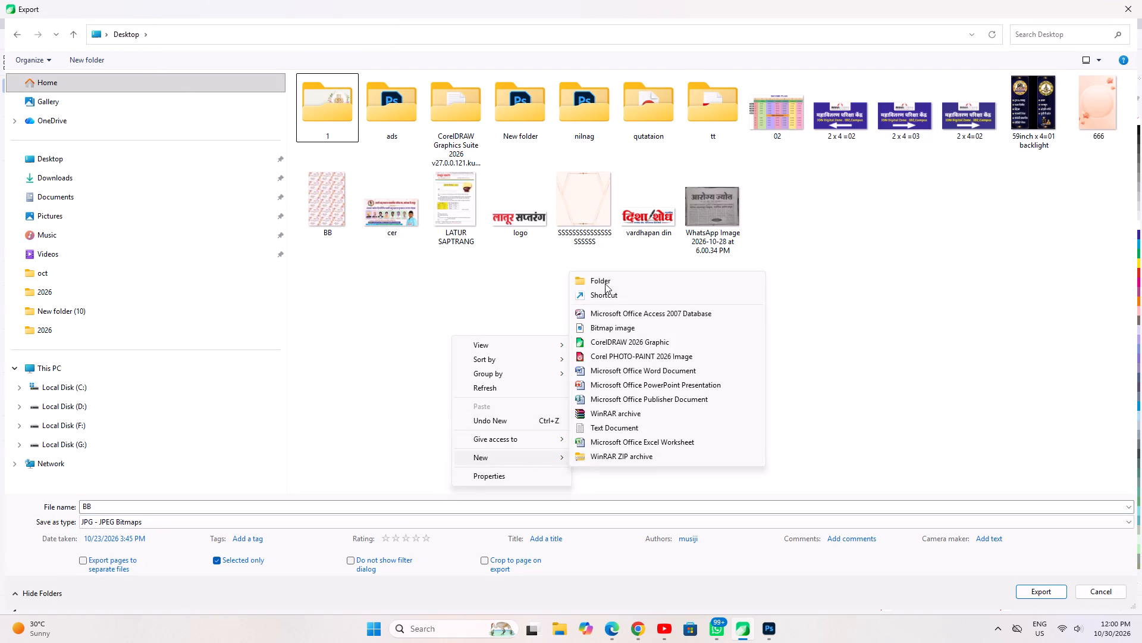
left_click(605, 282)
double_click(785, 211)
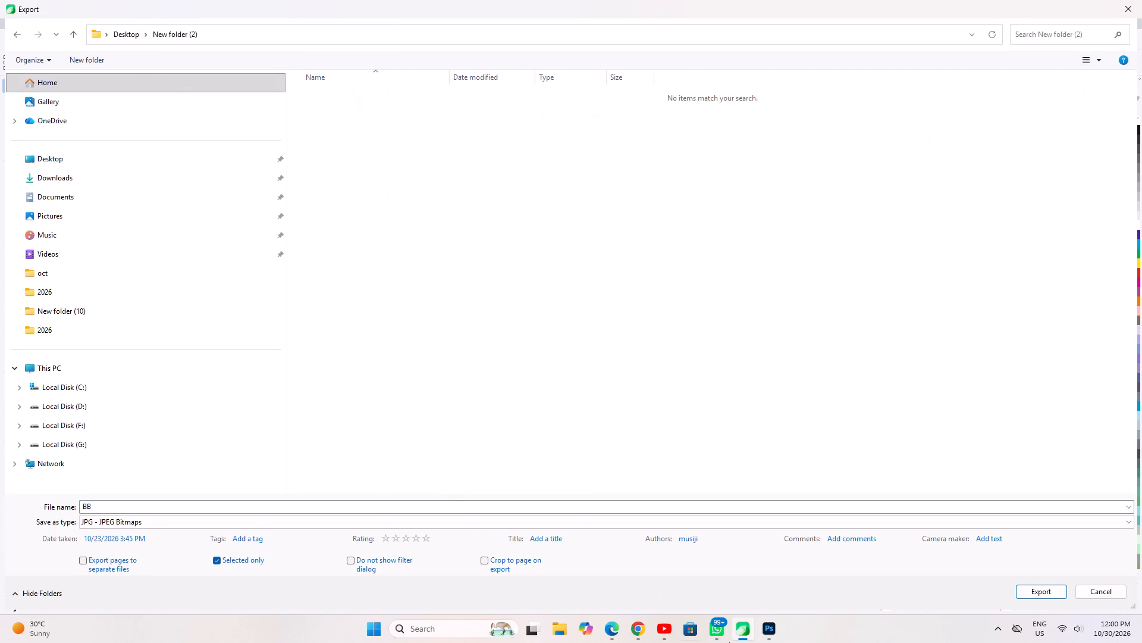
Export the single card as a JPEG named 1 with RGB Color (24-bit) mode.
left_click(251, 510)
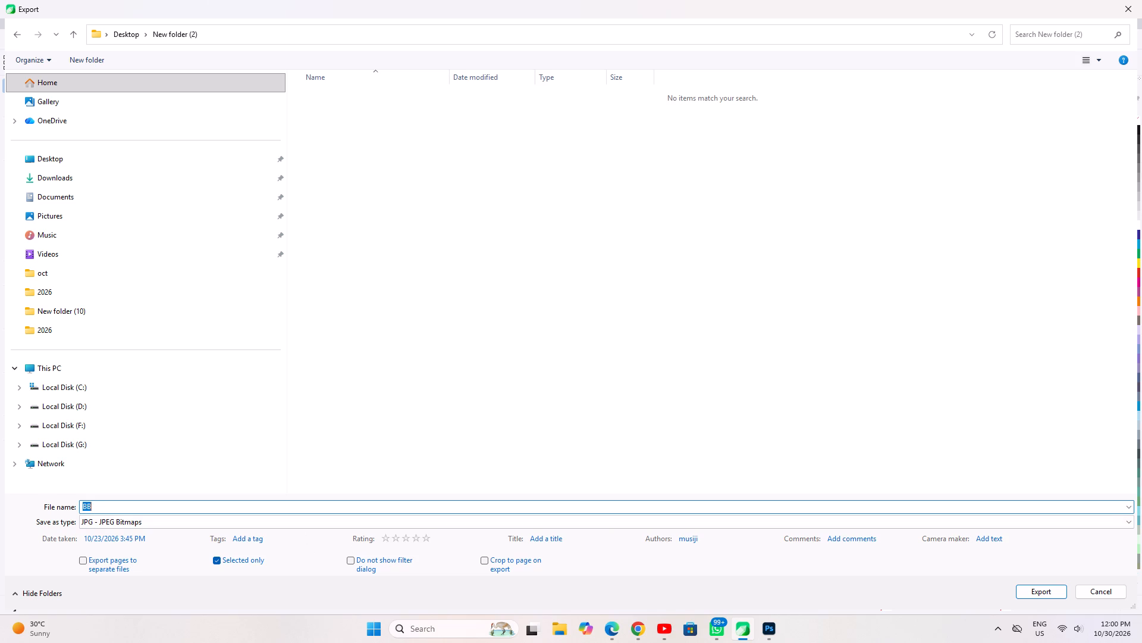
key("1")
key("Return")
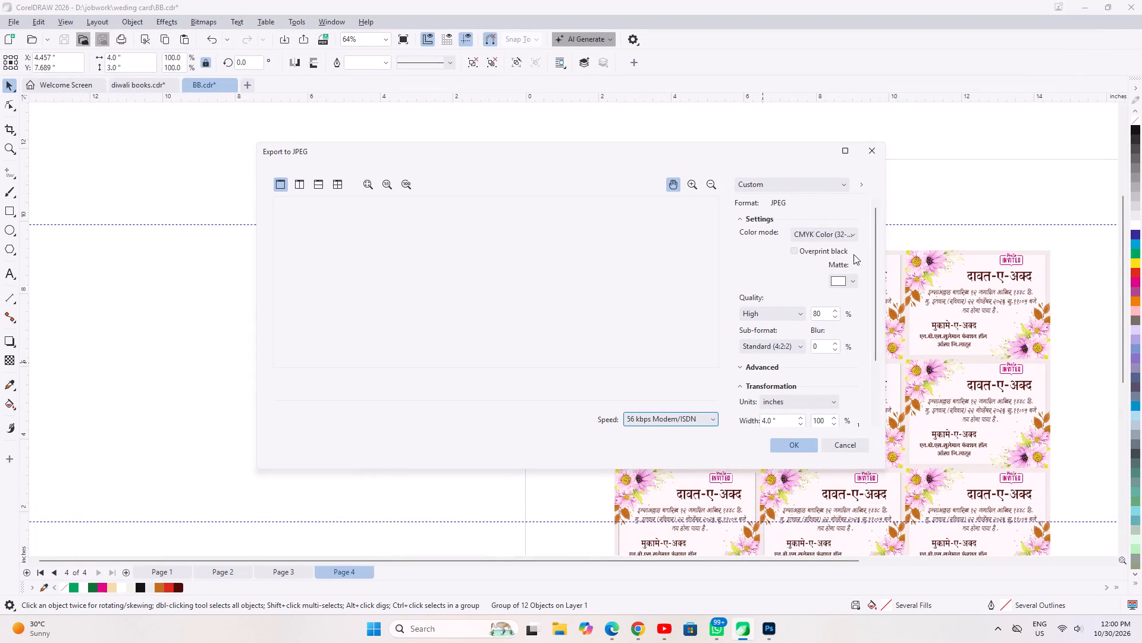
left_click(841, 244)
left_click(839, 239)
left_click(824, 260)
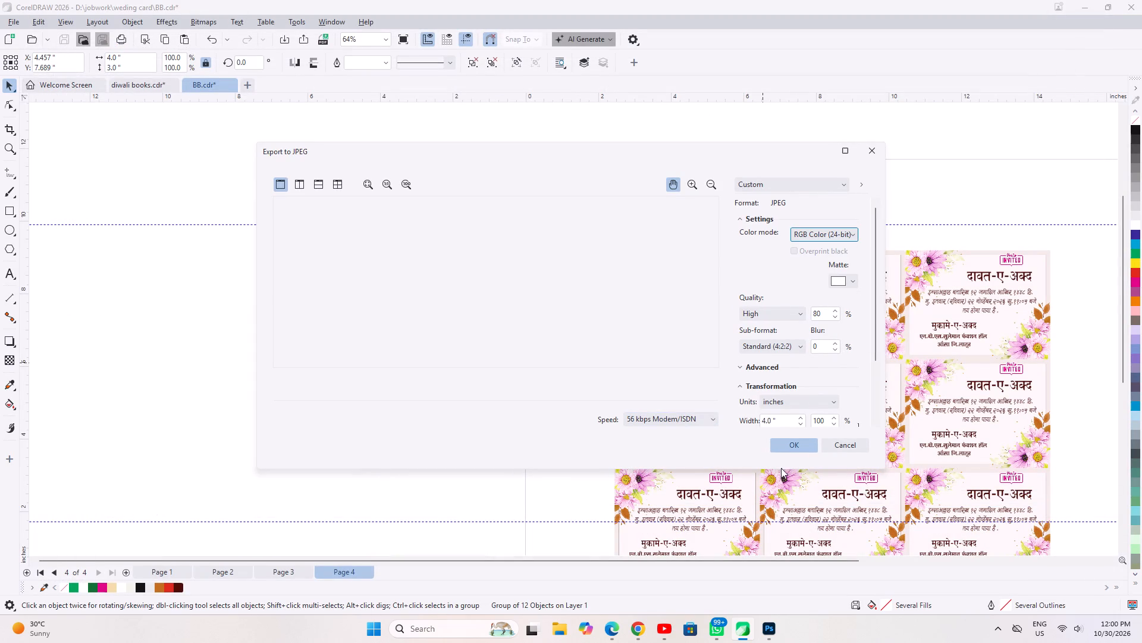
left_click(789, 442)
left_click(466, 436)
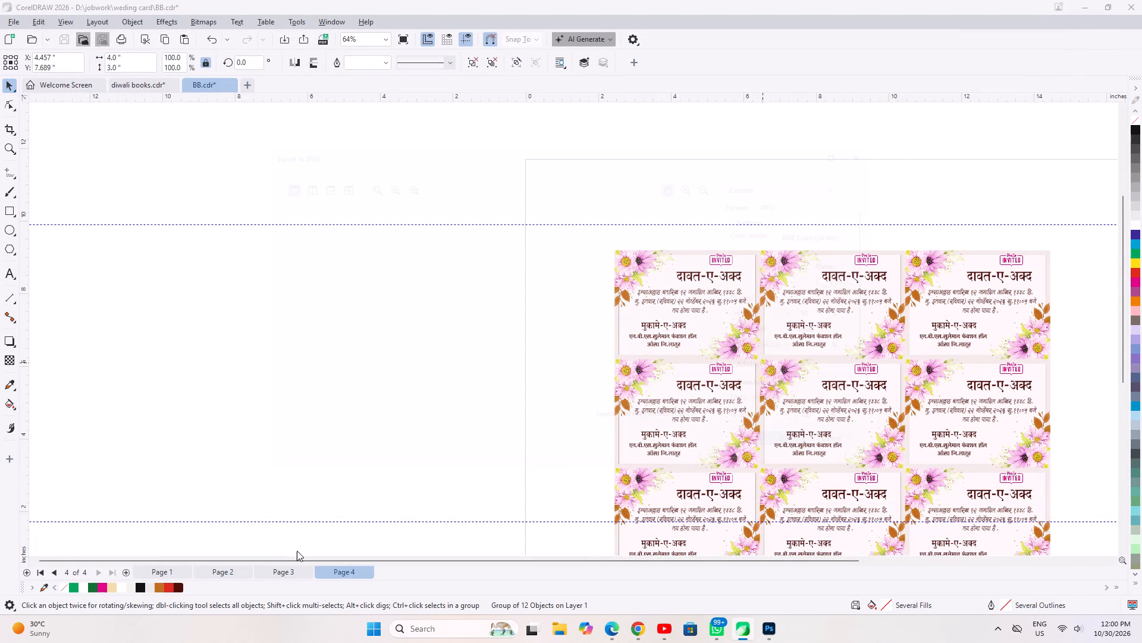
Group the whole envelope design on Page 3 and export it as a JPEG named 2 in the same new folder.
left_click(285, 569)
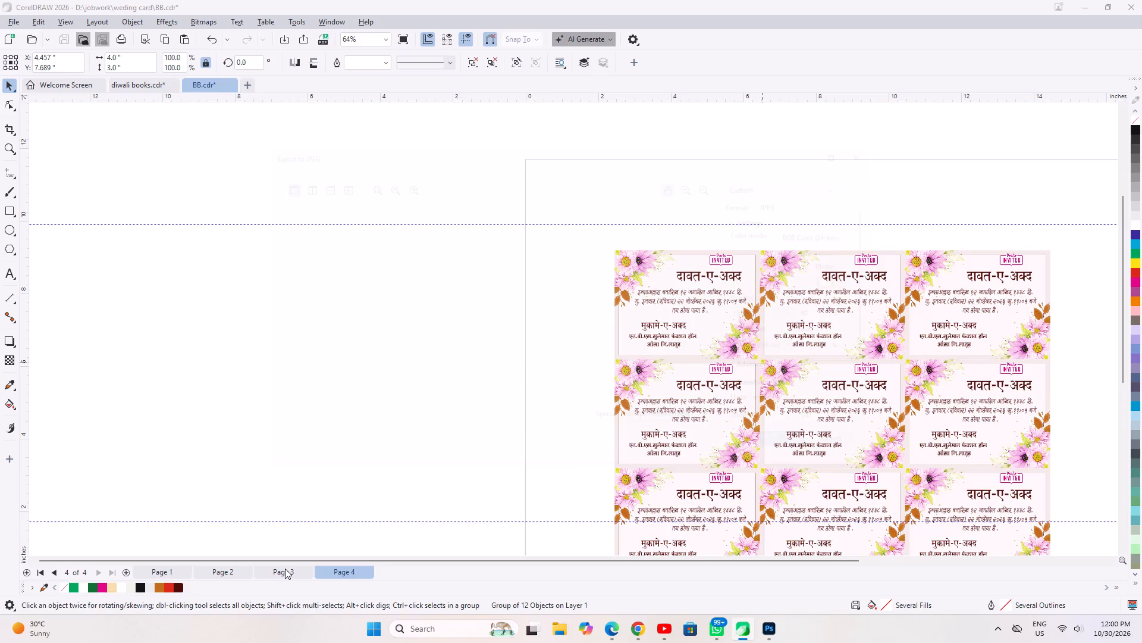
left_click(285, 569)
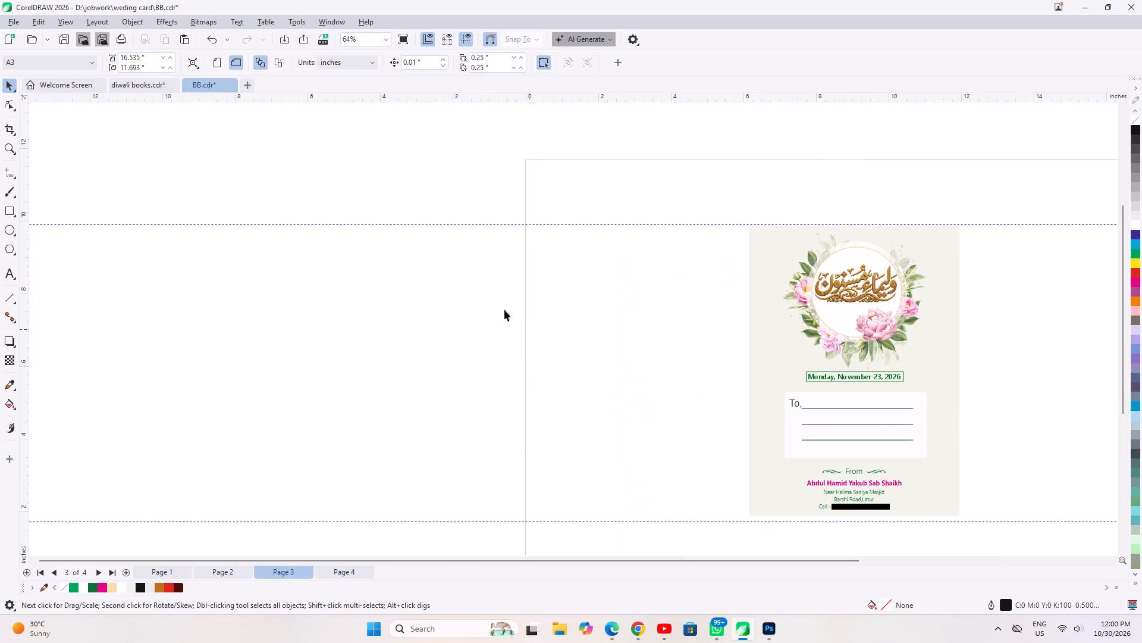
scroll(479, 294, "down", 2)
left_click_drag(643, 177, 962, 530)
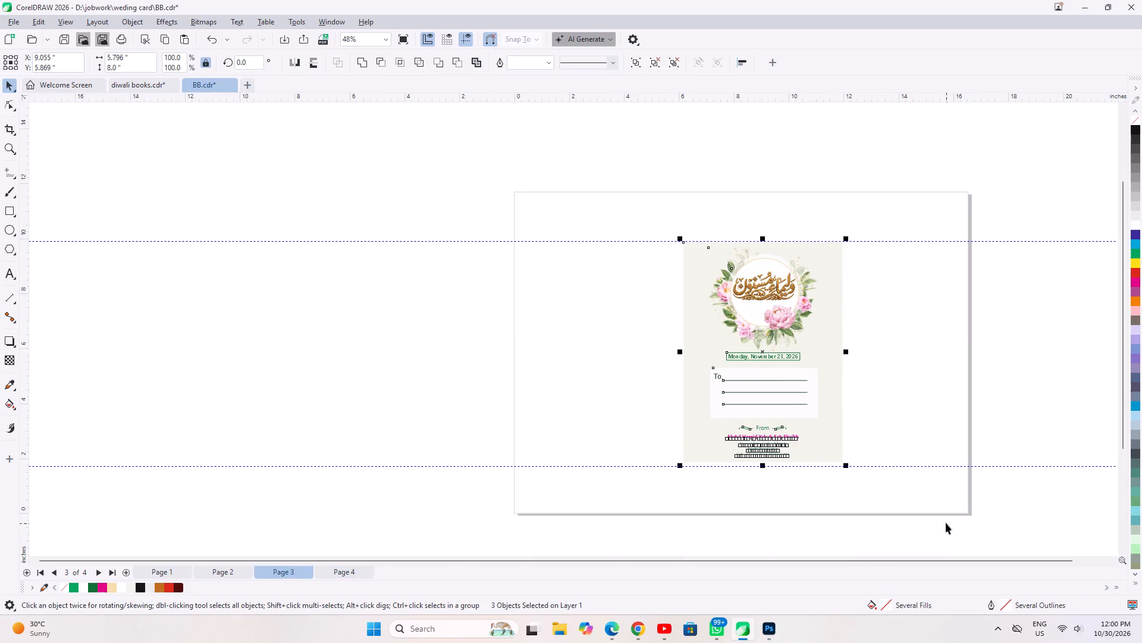
key("ctrl+g")
key("ctrl+e")
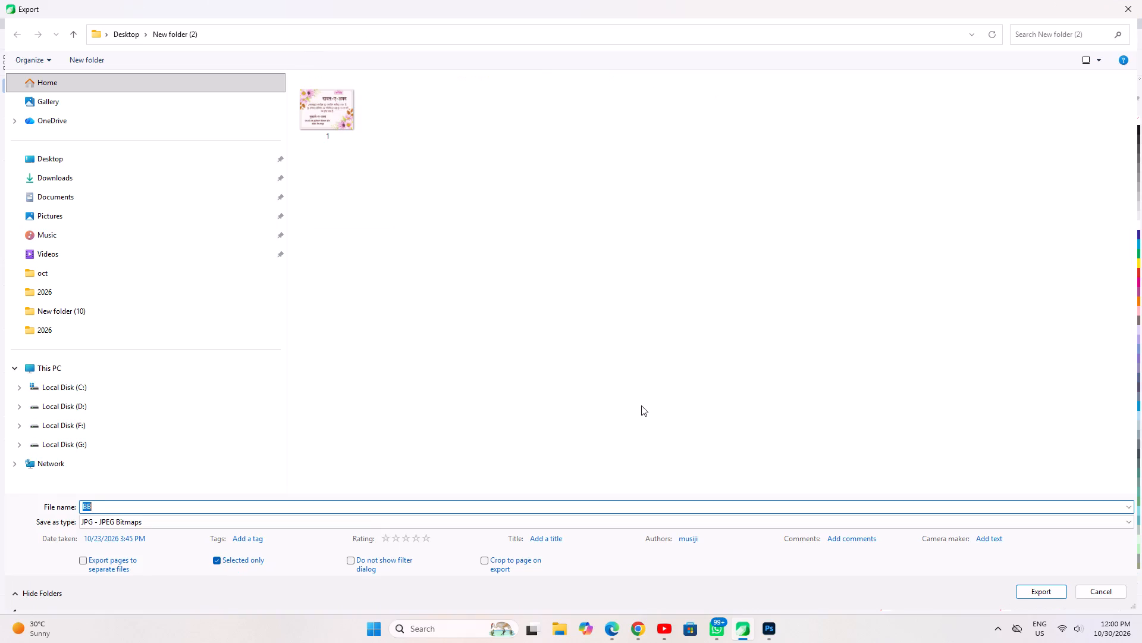
key("2")
key("Return")
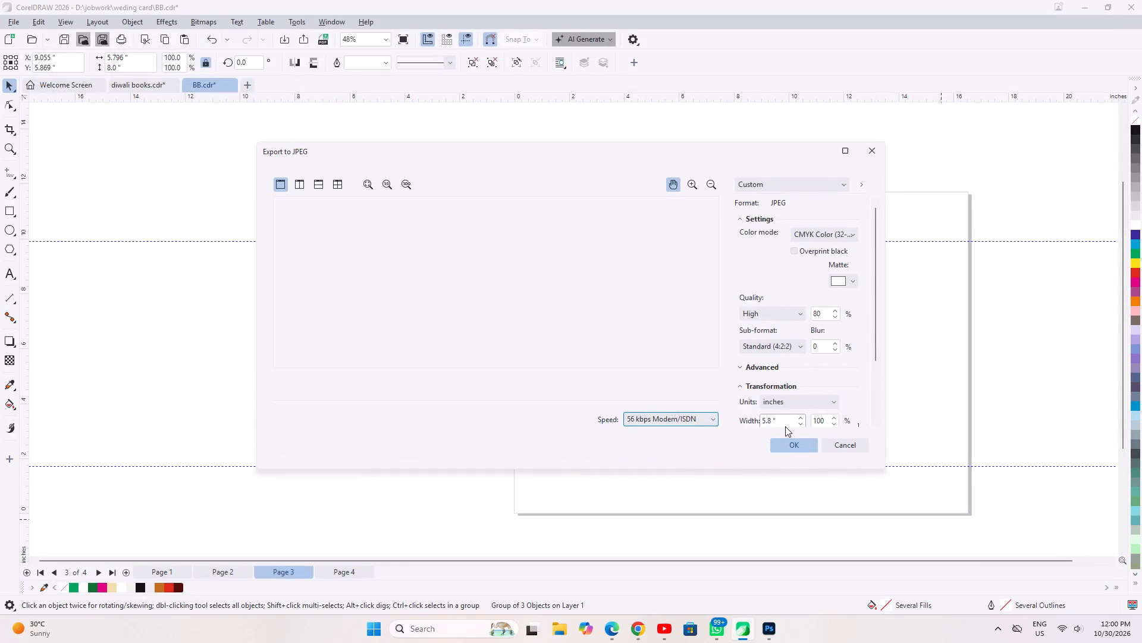
left_click(784, 441)
Select the whole invitation cover layout on Page 2.
left_click(221, 571)
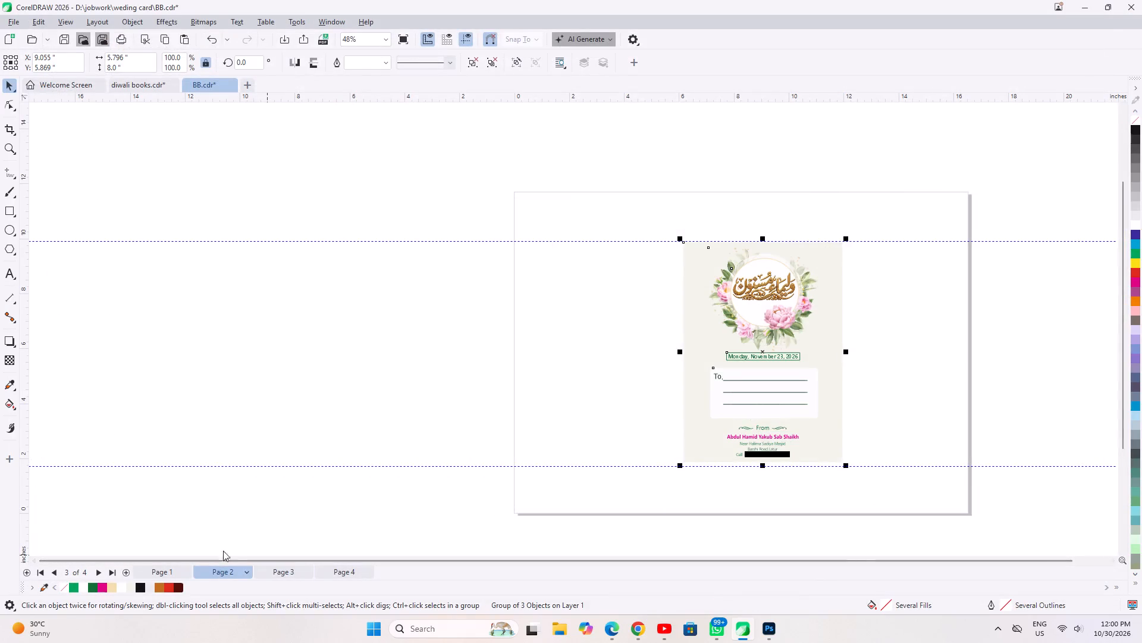
left_click_drag(462, 174, 1029, 523)
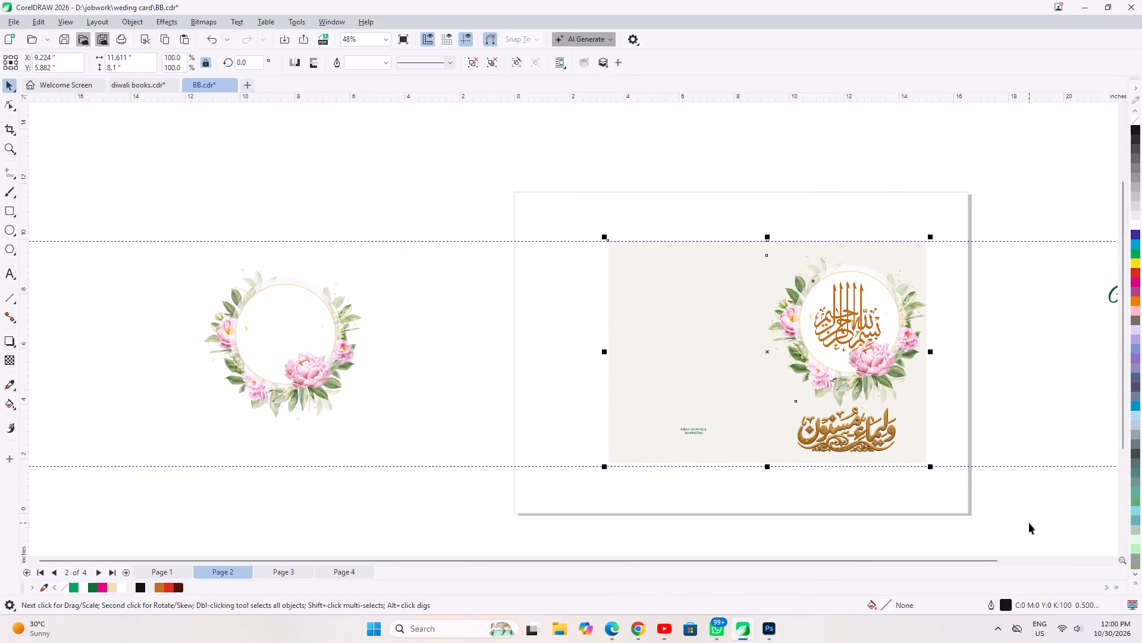
Group the selected cover layout and export it as a JPEG named 3 in the same folder, with RGB Color (24-bit) mode.
key("ctrl+g")
key("ctrl+e")
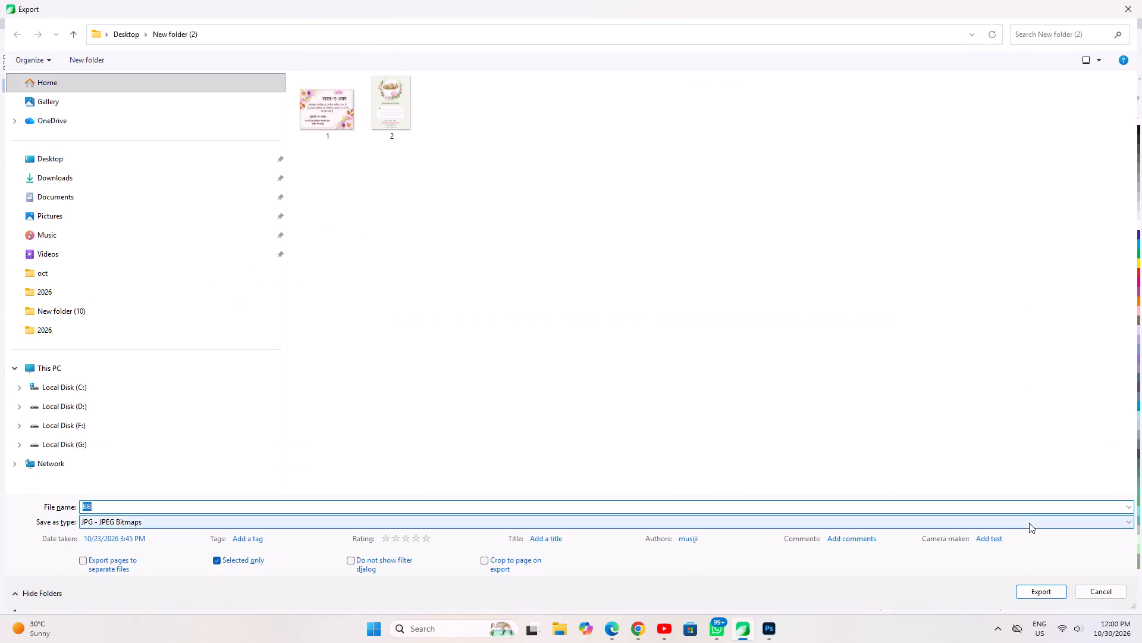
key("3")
key("Return")
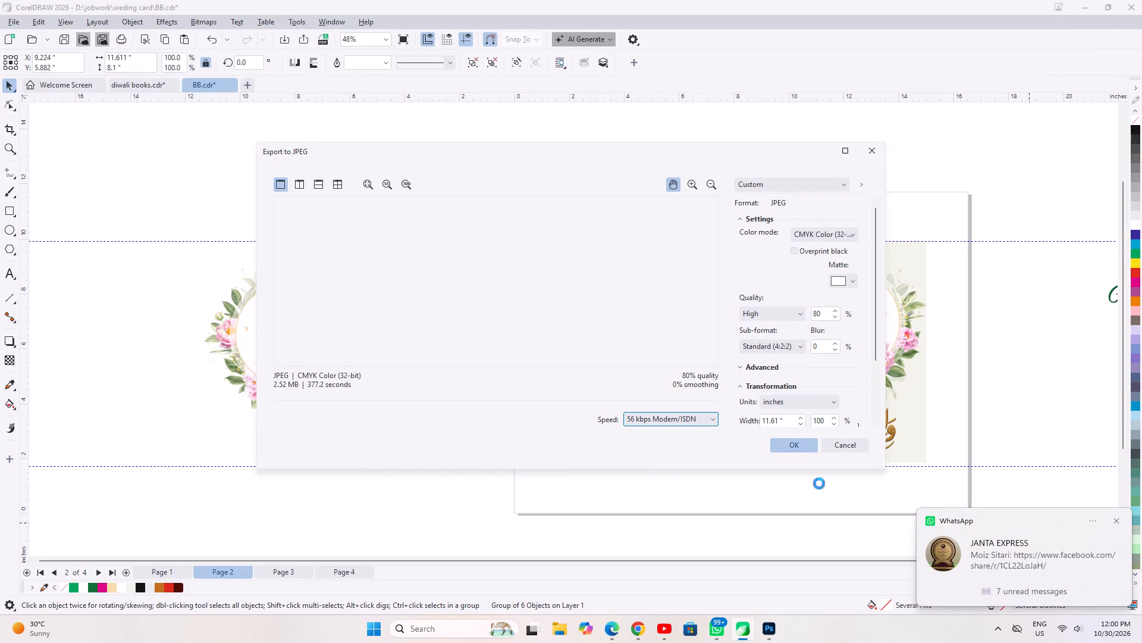
left_click_drag(873, 313, 877, 360)
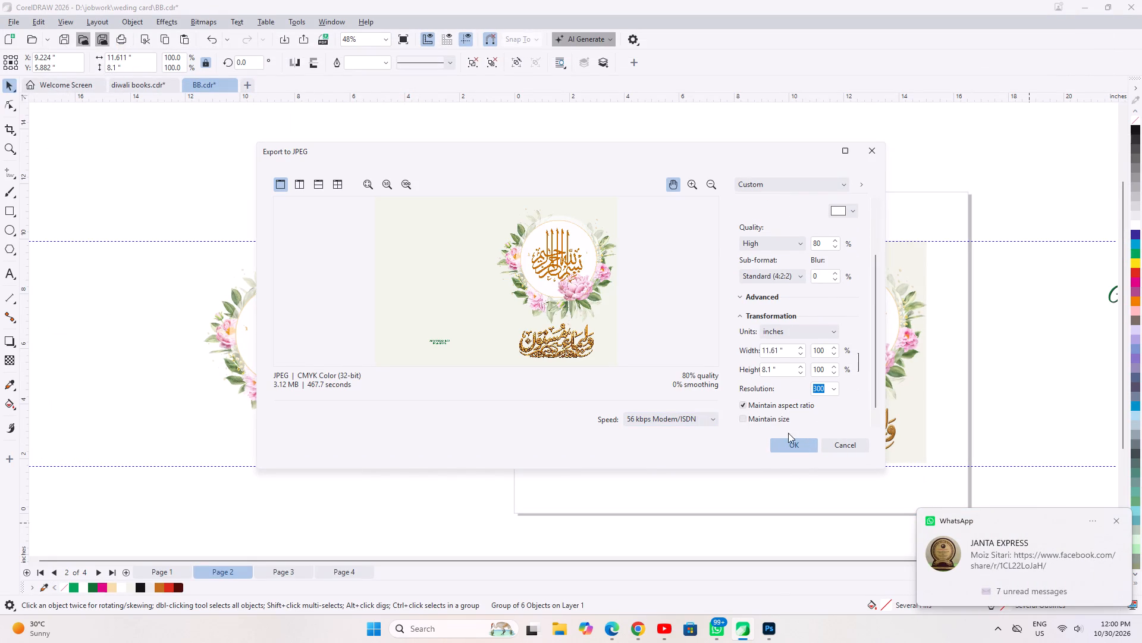
left_click_drag(875, 299, 878, 230)
left_click(810, 231)
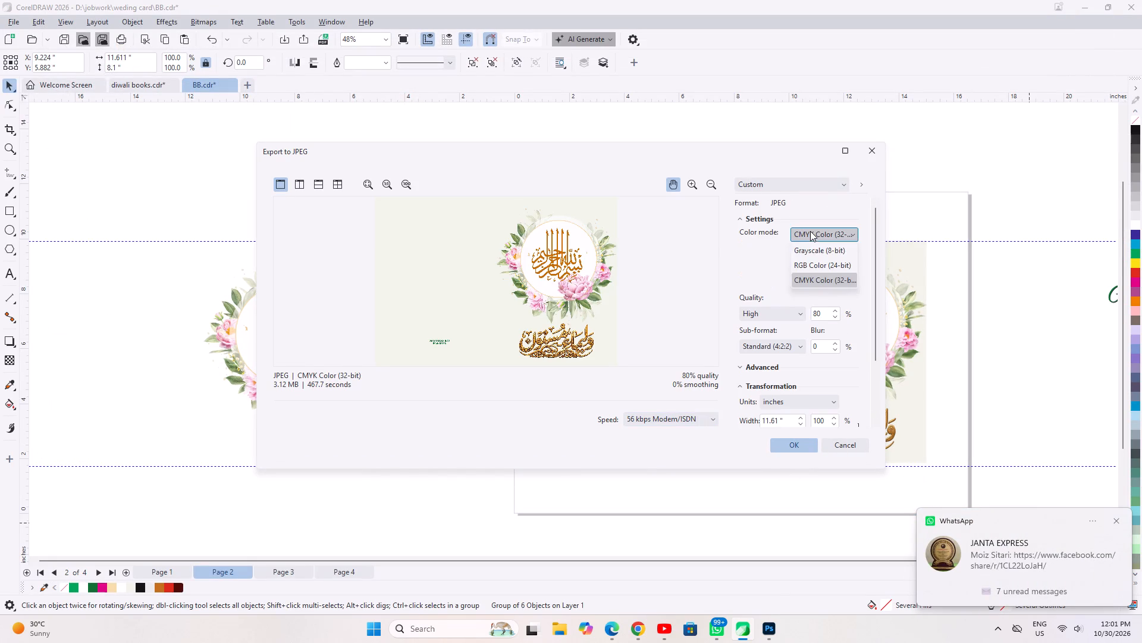
left_click(805, 266)
left_click(789, 443)
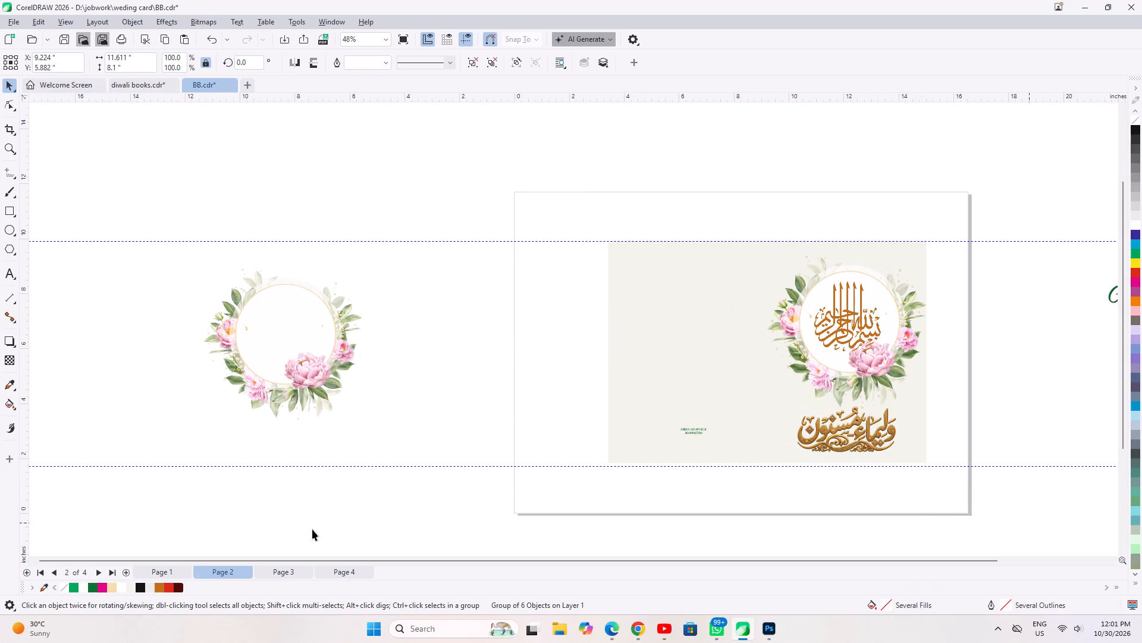
Group the whole inner invitation layout on Page 1, export it as a JPEG named 4 in the same folder, and clear the selection.
key("Page_Up")
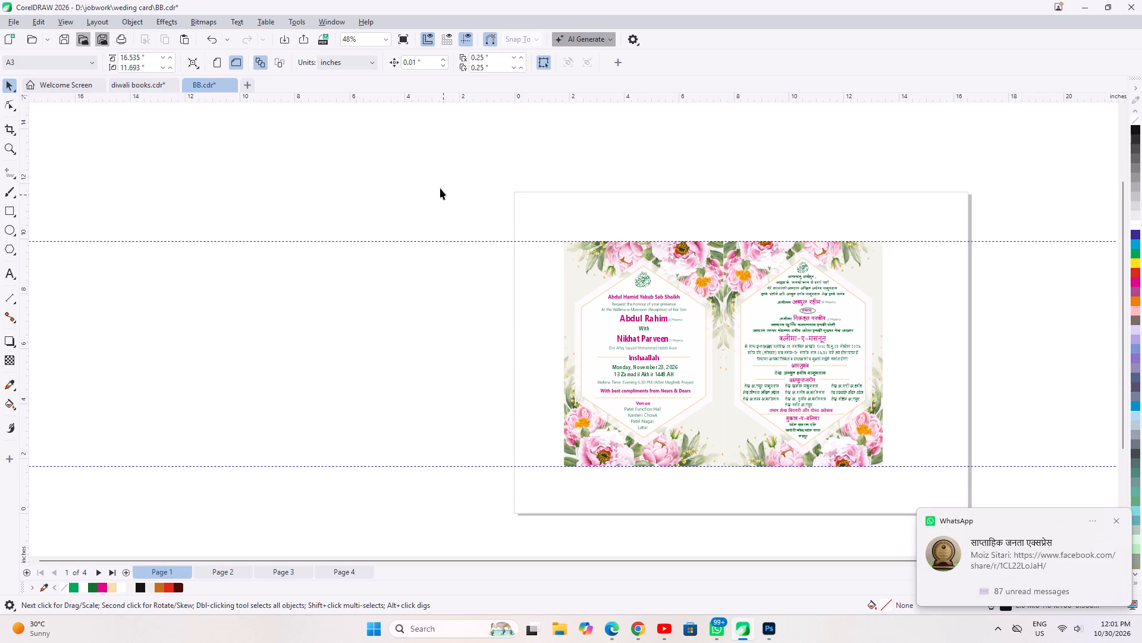
left_click_drag(433, 157, 918, 542)
key("ctrl+g")
key("ctrl+e")
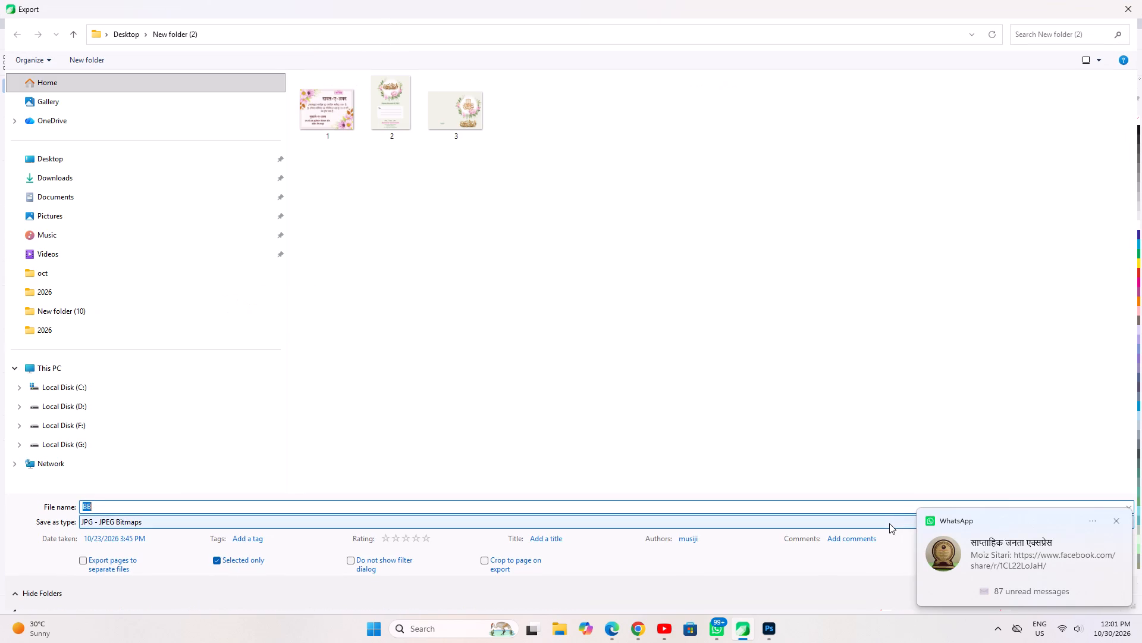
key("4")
left_click(679, 352)
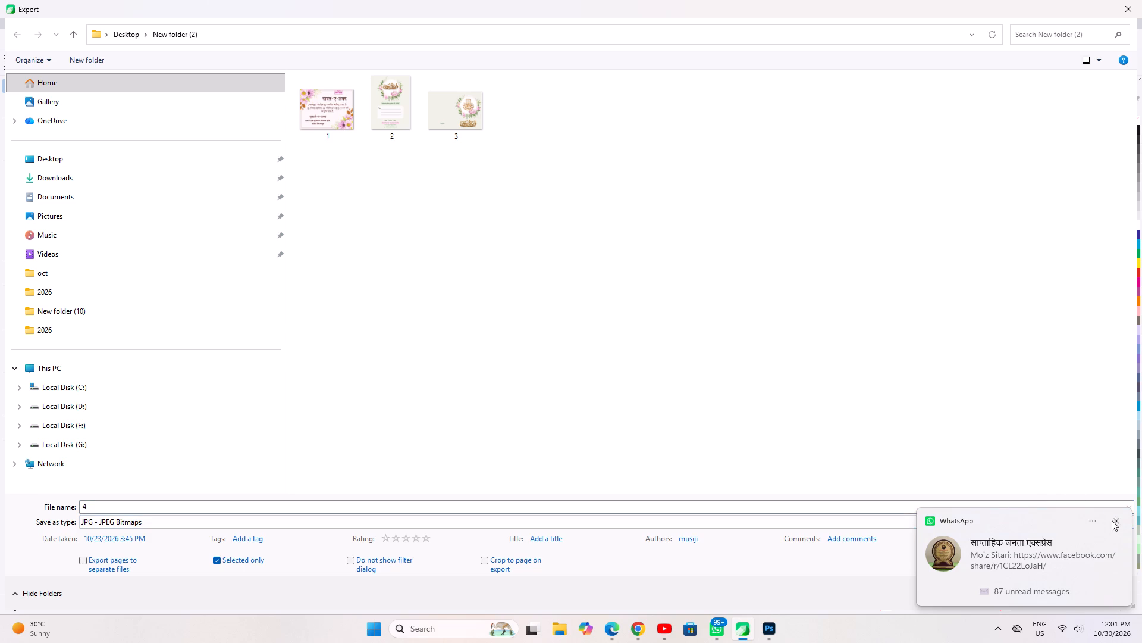
left_click(1112, 520)
left_click(1043, 580)
left_click(1041, 585)
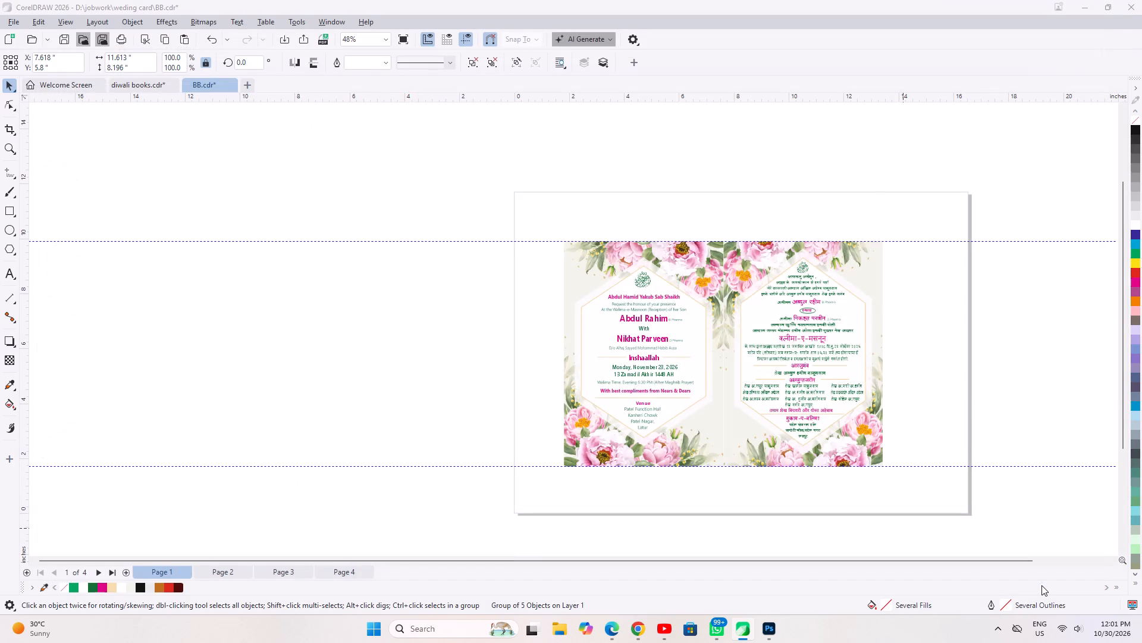
left_click(785, 439)
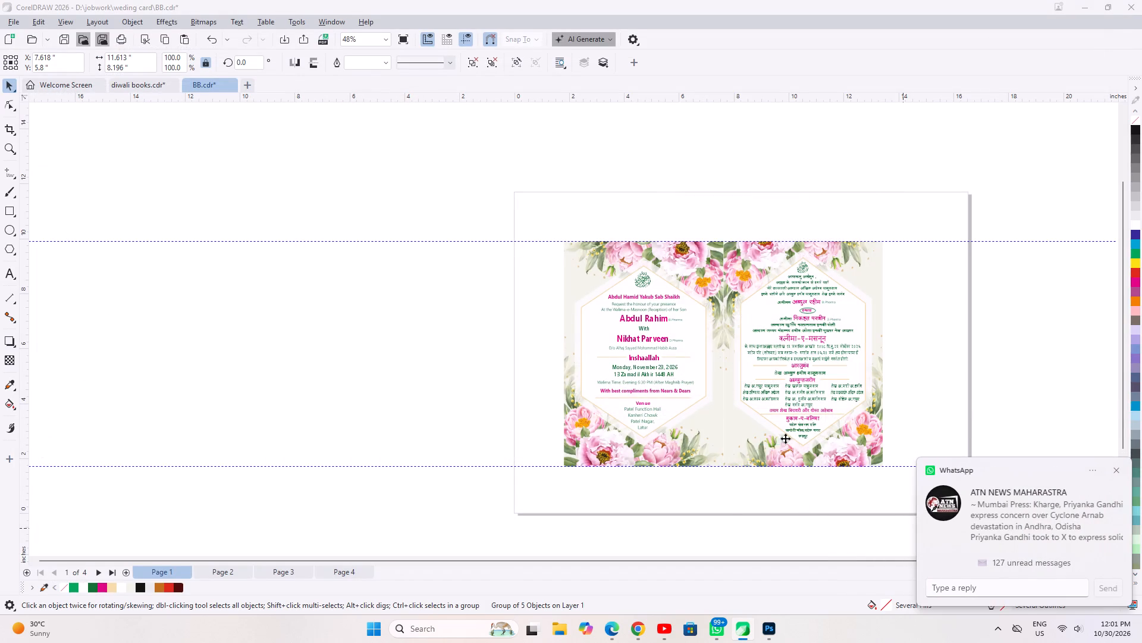
left_click(662, 538)
left_click(259, 405)
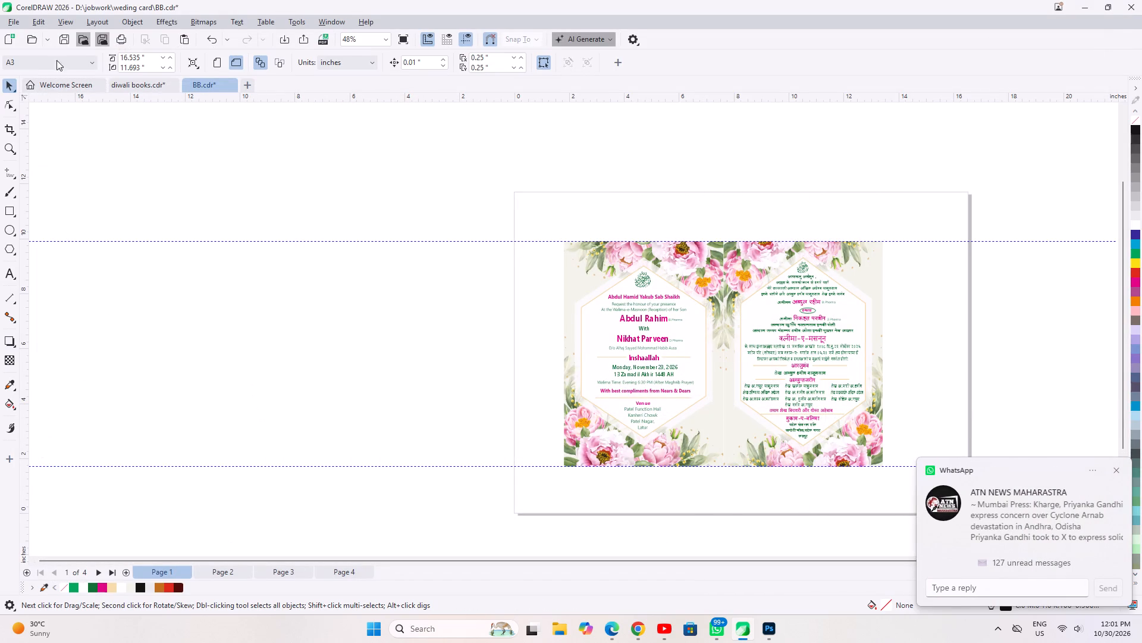
Save the wedding card document.
left_click(62, 36)
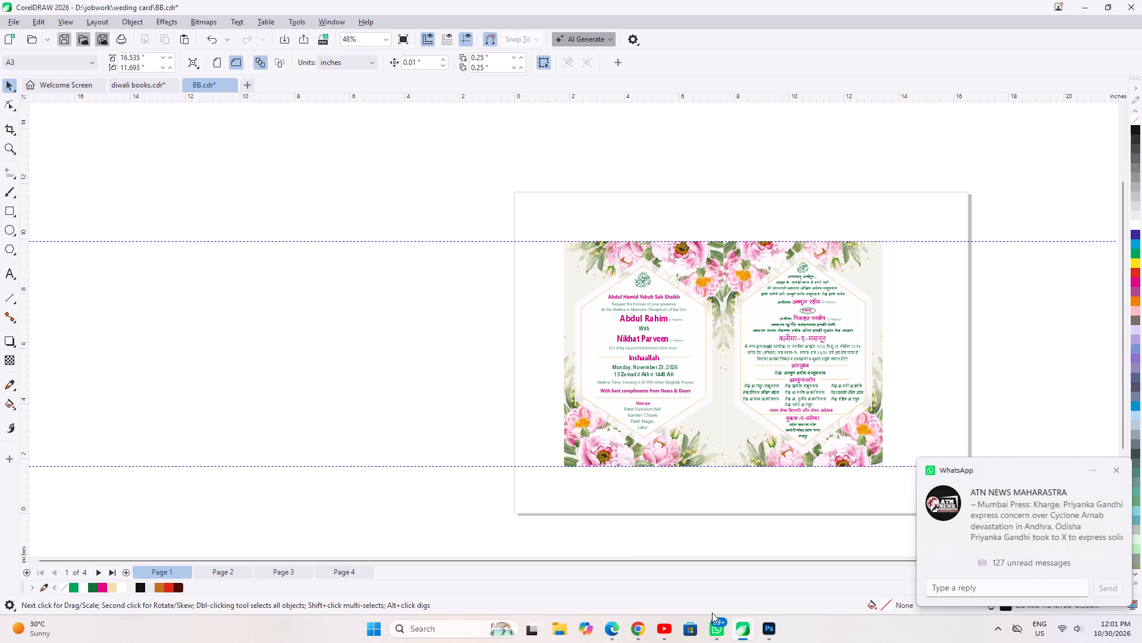